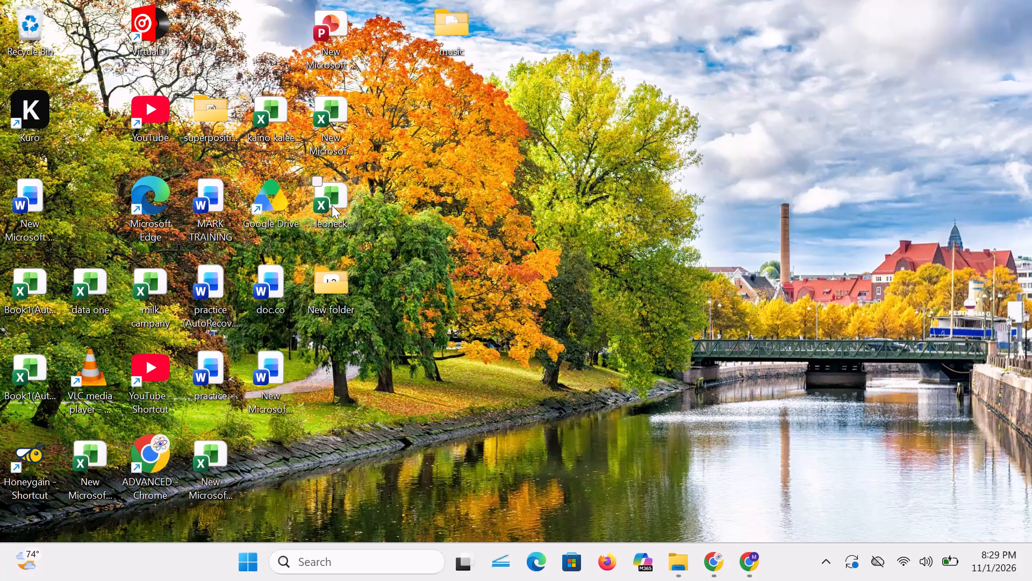
Open the leoneck workbook from the desktop.
{"action": "double_click", "coordinate": [321, 213]}
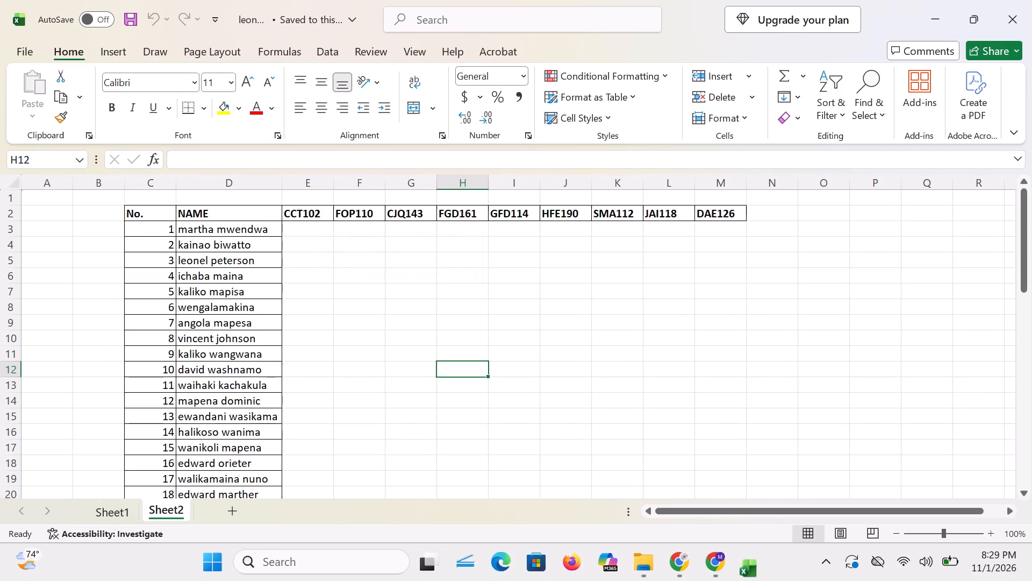
Enter the CCT102 marks 57, 45, 47, 34 and 34 for students 1 to 5 in cells E3 to E7.
{"action": "left_click", "coordinate": [303, 229]}
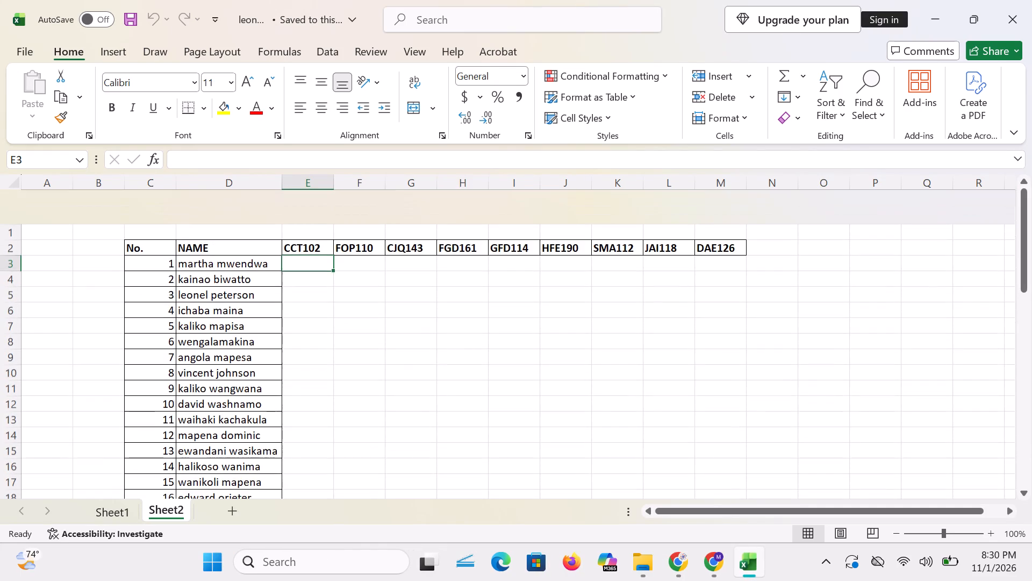
{"action": "type", "text": "57"}
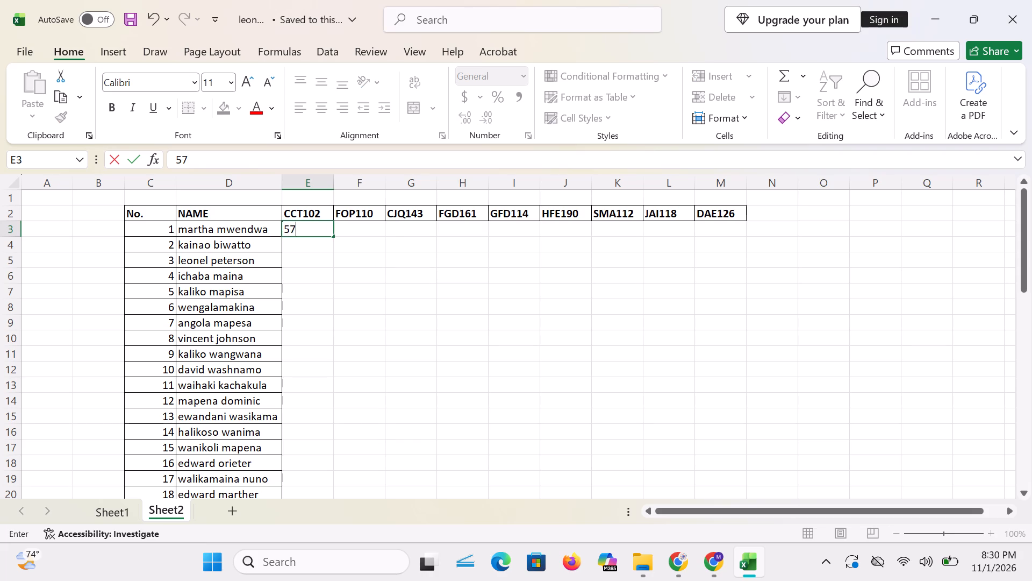
{"action": "key", "text": "Down"}
{"action": "type", "text": "45"}
{"action": "key", "text": "Down"}
{"action": "key", "text": "4"}
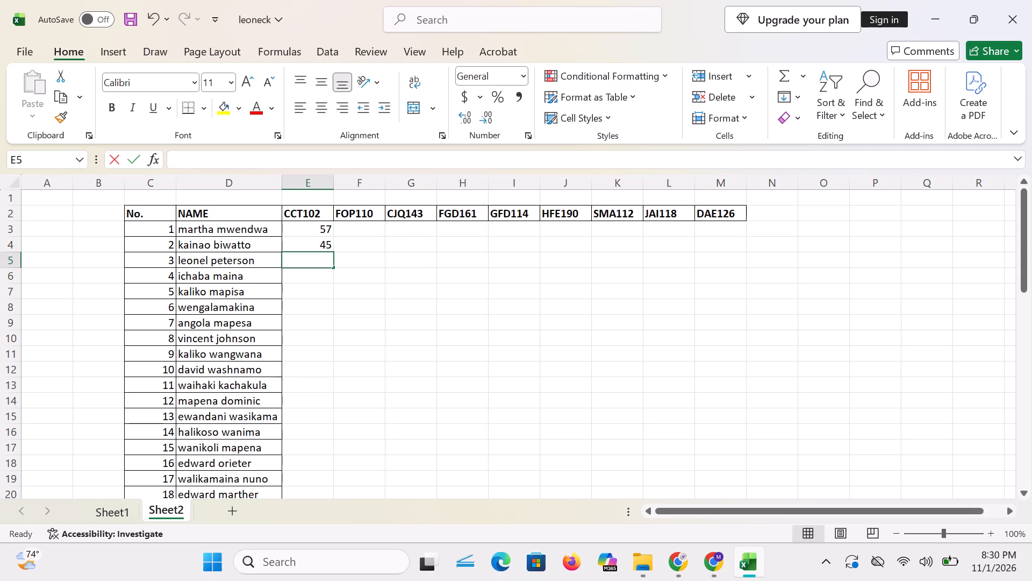
{"action": "key", "text": "7"}
{"action": "key", "text": "Down"}
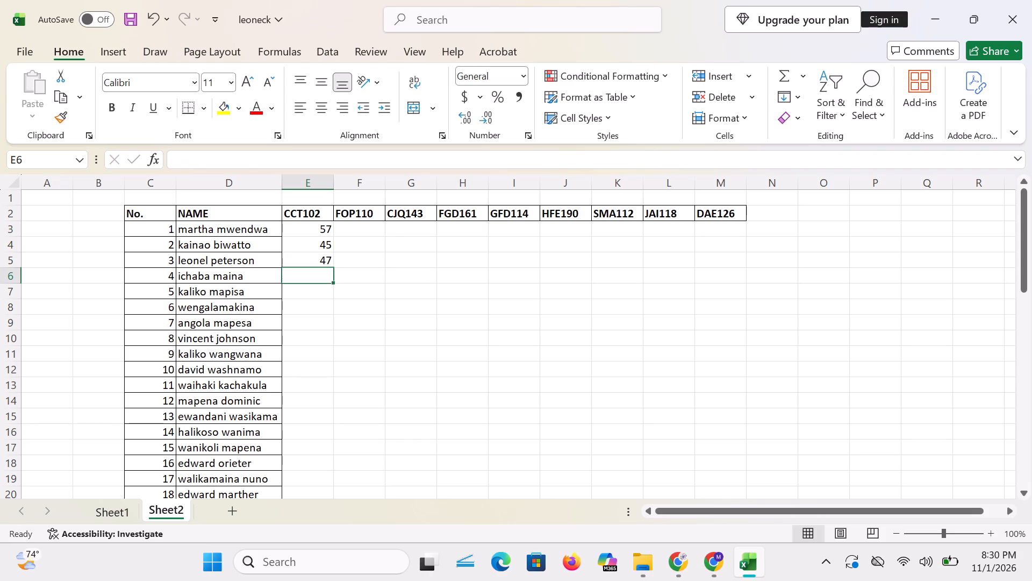
{"action": "type", "text": "34"}
{"action": "key", "text": "Down"}
{"action": "type", "text": "34"}
{"action": "key", "text": "Down"}
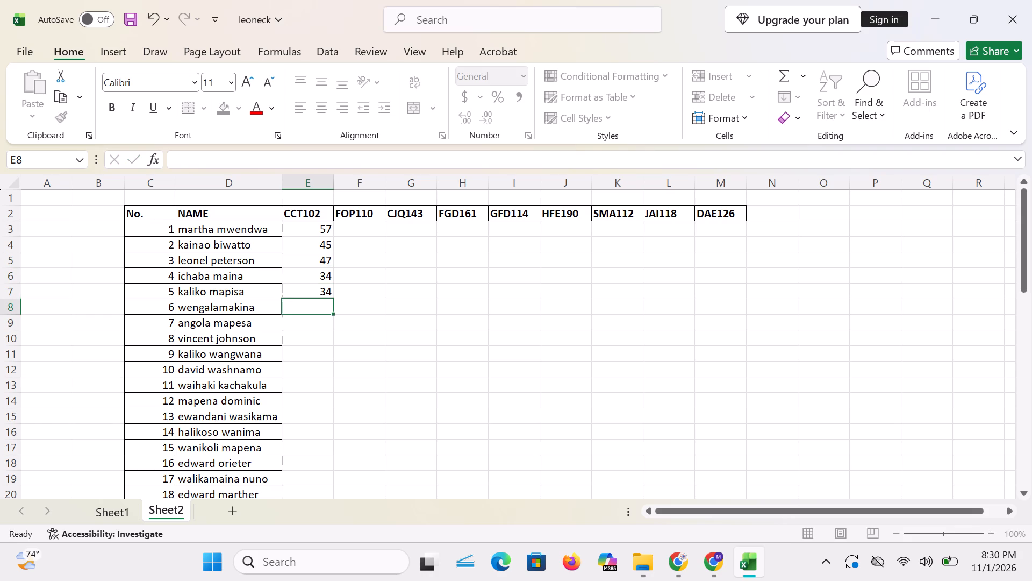
Enter the CCT102 marks 67, 45, 78, 68 and 67 for students 6 to 10 in cells E8 to E12.
{"action": "type", "text": "67"}
{"action": "key", "text": "Down"}
{"action": "type", "text": "45"}
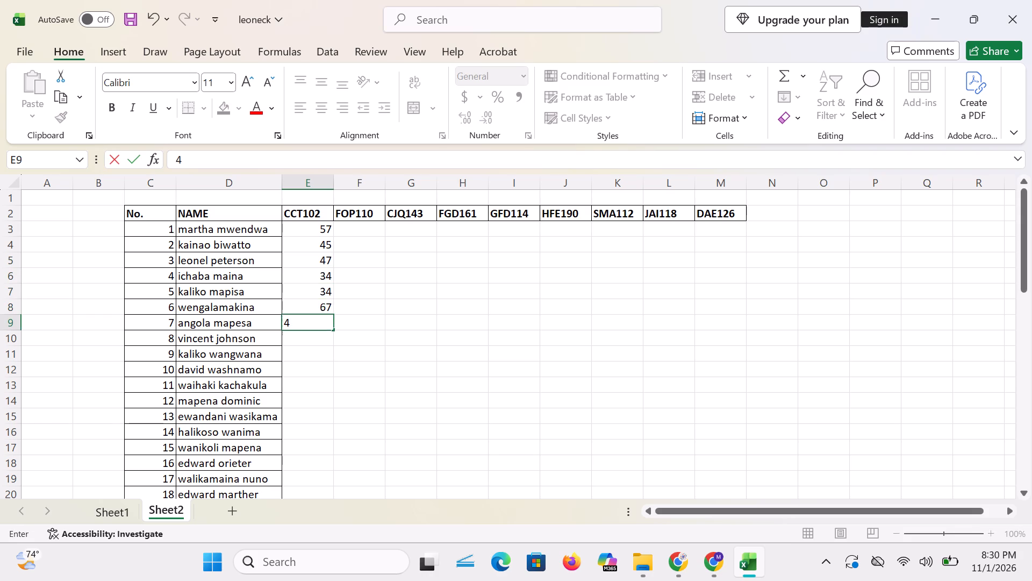
{"action": "key", "text": "Down"}
{"action": "type", "text": "78"}
{"action": "key", "text": "Down"}
{"action": "type", "text": "68"}
{"action": "key", "text": "Down"}
{"action": "type", "text": "67"}
{"action": "key", "text": "Down"}
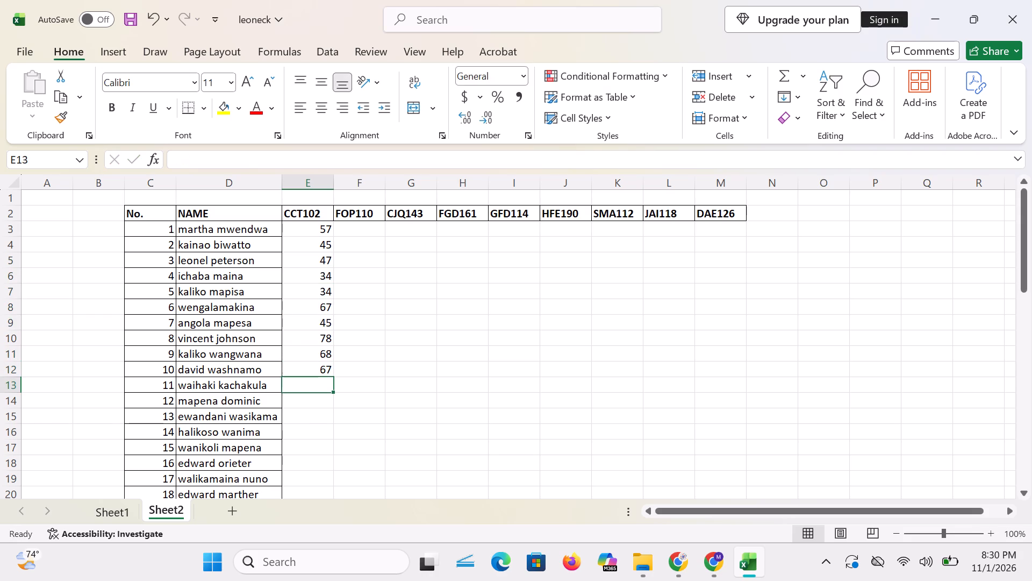
Enter 98, 667 and 56 as the CCT102 marks for students 11 to 13 in cells E13 to E15.
{"action": "type", "text": "98"}
{"action": "key", "text": "Down"}
{"action": "type", "text": "667"}
{"action": "key", "text": "Down"}
{"action": "type", "text": "56"}
Correct student 12's CCT102 mark in cell E14 to 66.
{"action": "key", "text": "Up"}
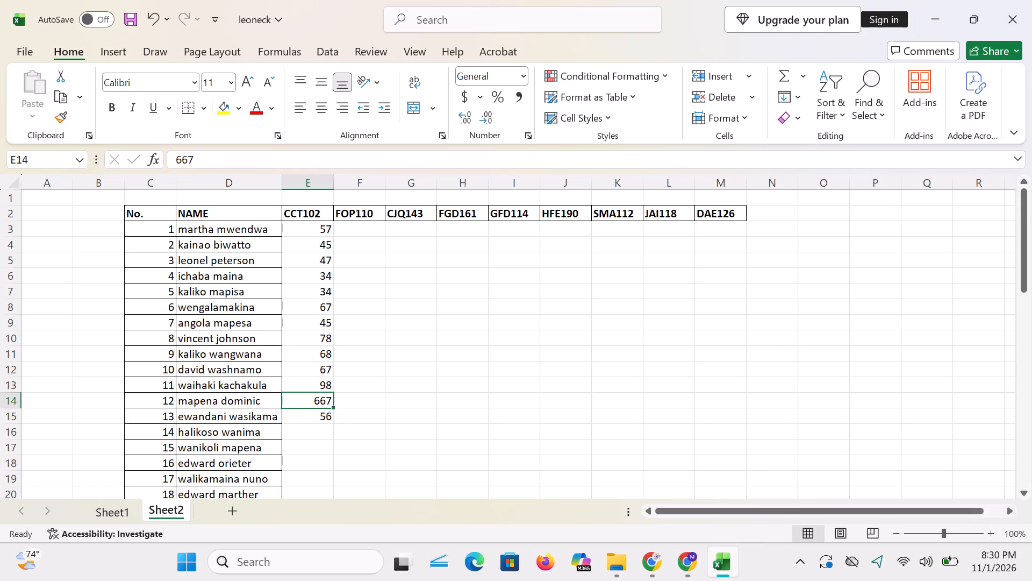
{"action": "left_click", "coordinate": [219, 152]}
{"action": "key", "text": "Down"}
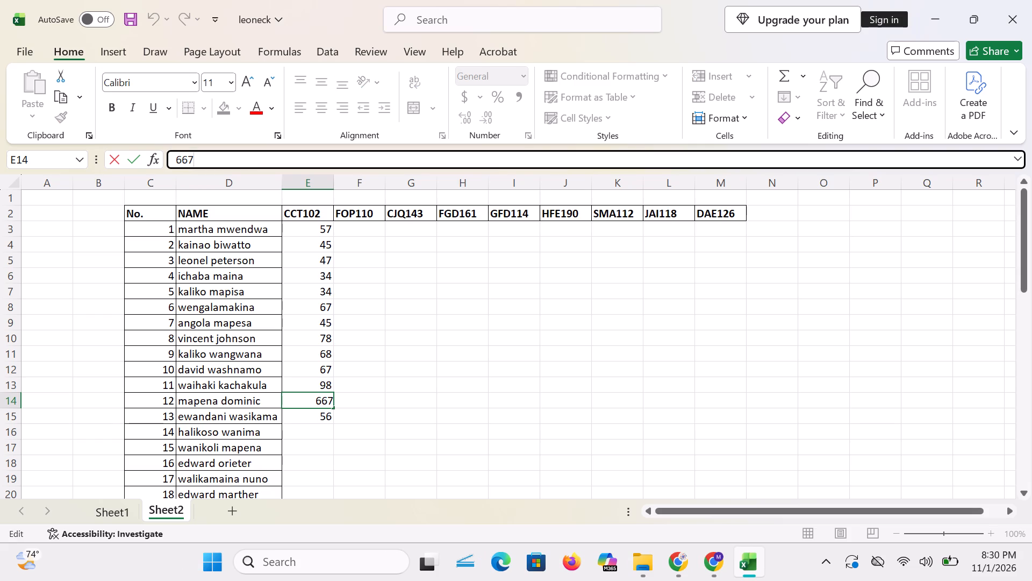
{"action": "key", "text": "Down"}
{"action": "key", "text": "Down"}
{"action": "key", "text": "Down"}
{"action": "key", "text": "BackSpace"}
{"action": "key", "text": "Down"}
{"action": "key", "text": "Down"}
{"action": "key", "text": "Down"}
{"action": "key", "text": "Down"}
{"action": "key", "text": "Down"}
{"action": "left_click", "coordinate": [307, 419]}
Enter the CCT102 marks 87, 67, 75, 65 and 64 for students 14 to 18 in cells E16 to E20.
{"action": "key", "text": "Down"}
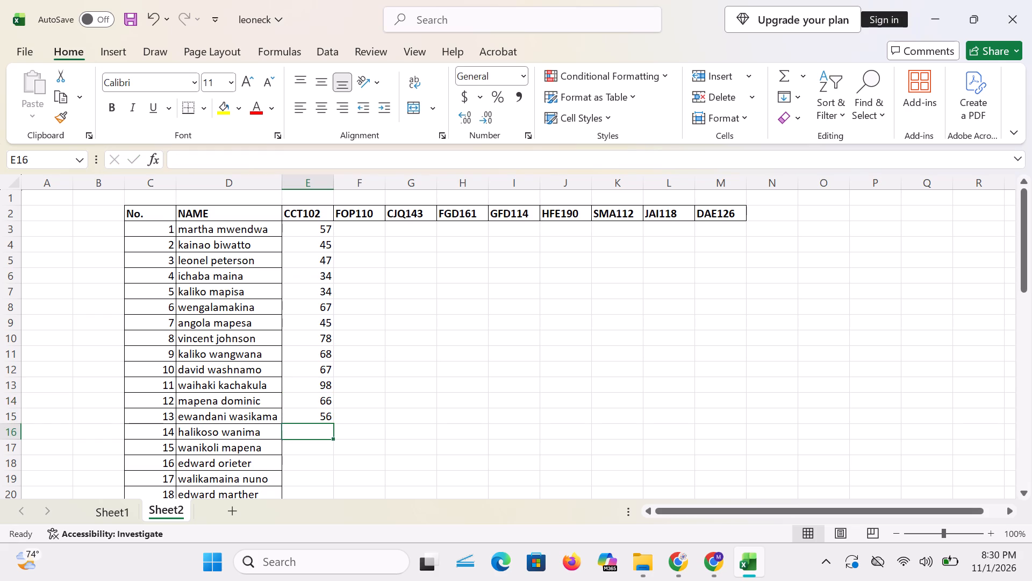
{"action": "type", "text": "87"}
{"action": "key", "text": "Down"}
{"action": "type", "text": "67"}
{"action": "key", "text": "Down"}
{"action": "type", "text": "75"}
{"action": "key", "text": "Down"}
{"action": "type", "text": "65"}
{"action": "key", "text": "Down"}
{"action": "type", "text": "64"}
{"action": "key", "text": "Down"}
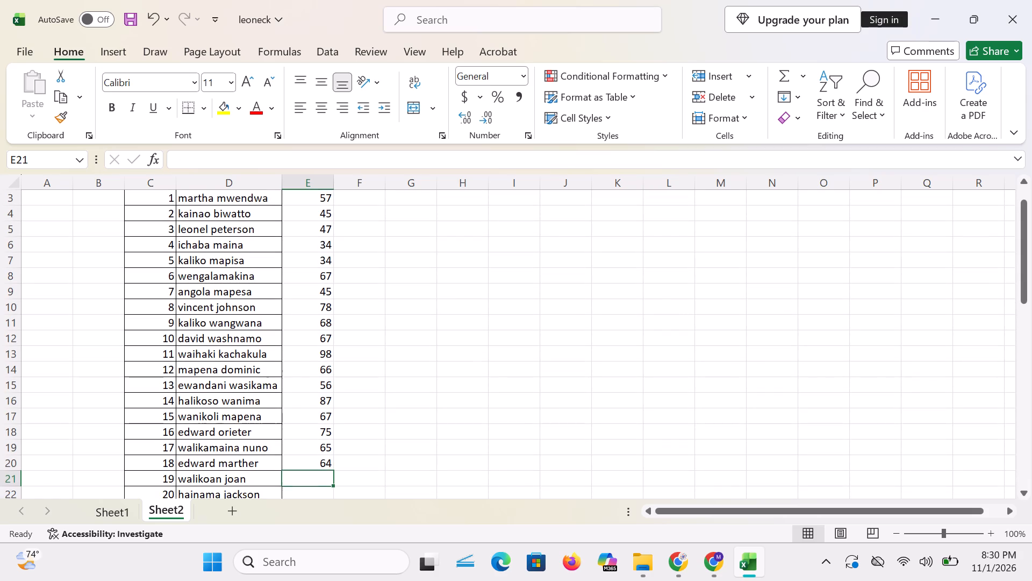
Enter the CCT102 marks 77, 87, 65, 74 and 70 for students 19 to 23 in cells E21 to E25.
{"action": "key", "text": "7"}
{"action": "key", "text": "Down"}
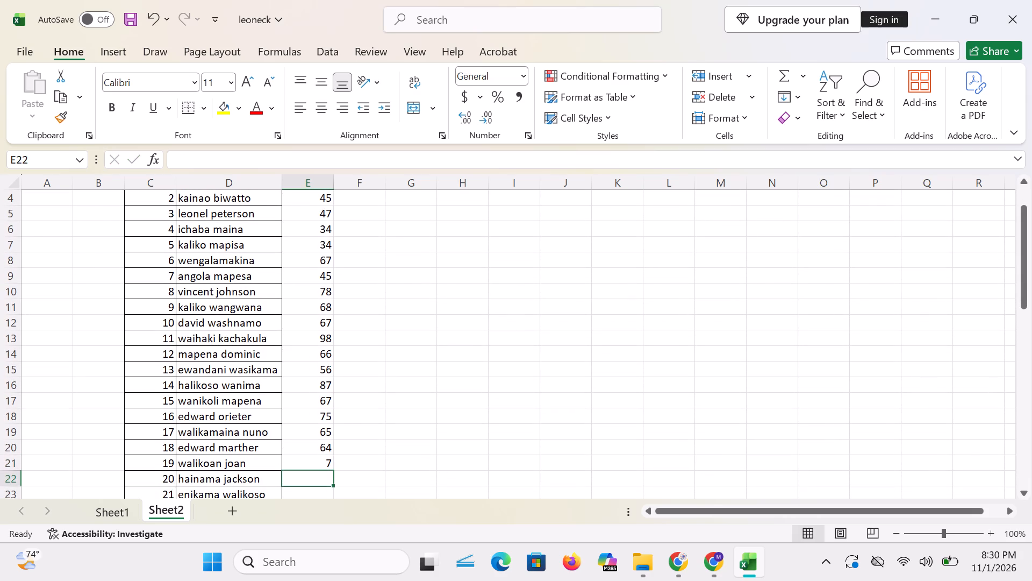
{"action": "key", "text": "Up"}
{"action": "type", "text": "77"}
{"action": "key", "text": "Down"}
{"action": "type", "text": "87"}
{"action": "key", "text": "Down"}
{"action": "type", "text": "65"}
{"action": "key", "text": "Down"}
{"action": "type", "text": "74"}
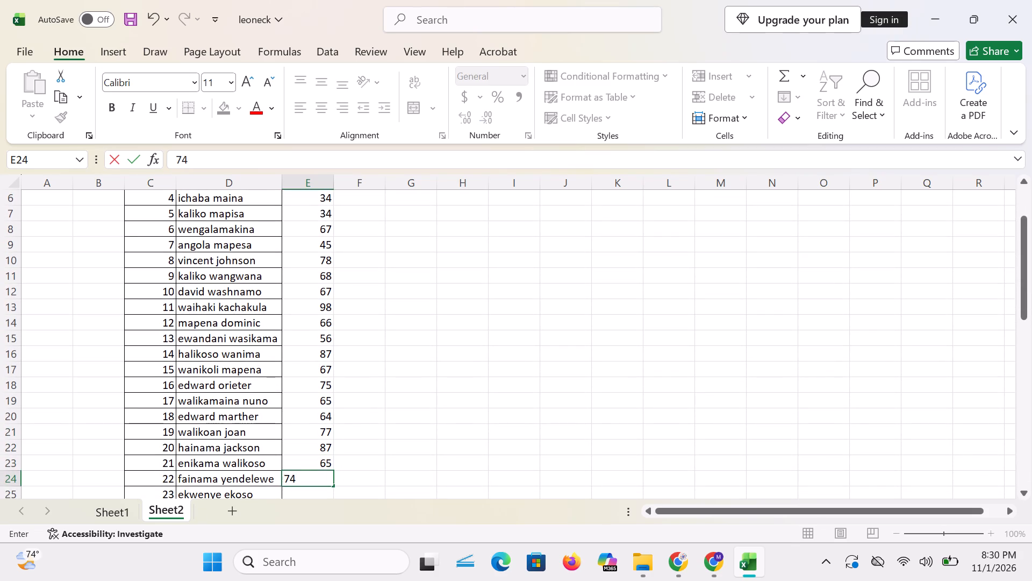
{"action": "key", "text": "Down"}
{"action": "type", "text": "70"}
{"action": "key", "text": "Down"}
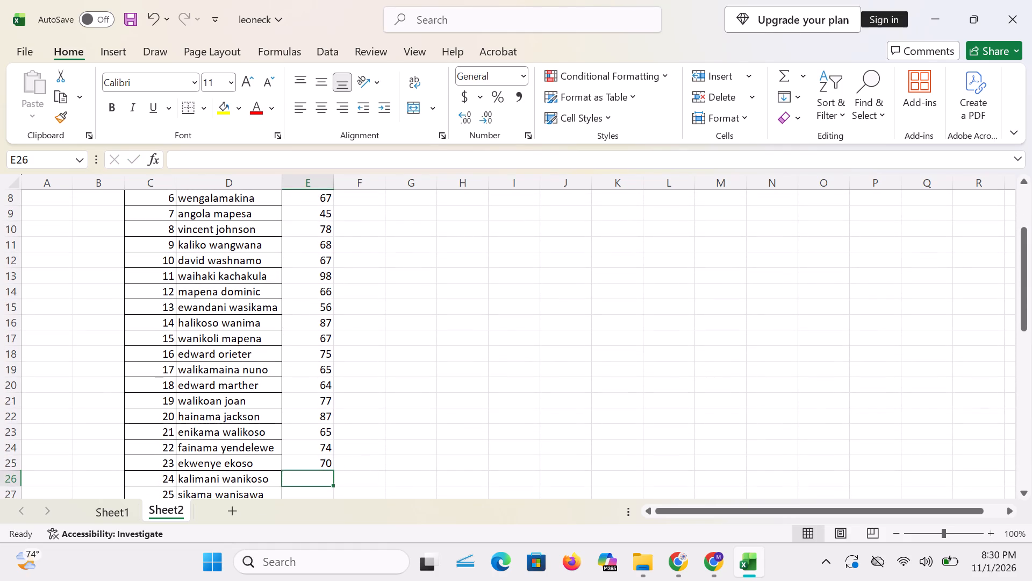
Enter the CCT102 marks 67, 80, 90, 58 and 76 for students 24 to 28 in cells E26 to E30.
{"action": "type", "text": "67"}
{"action": "key", "text": "Down"}
{"action": "type", "text": "80"}
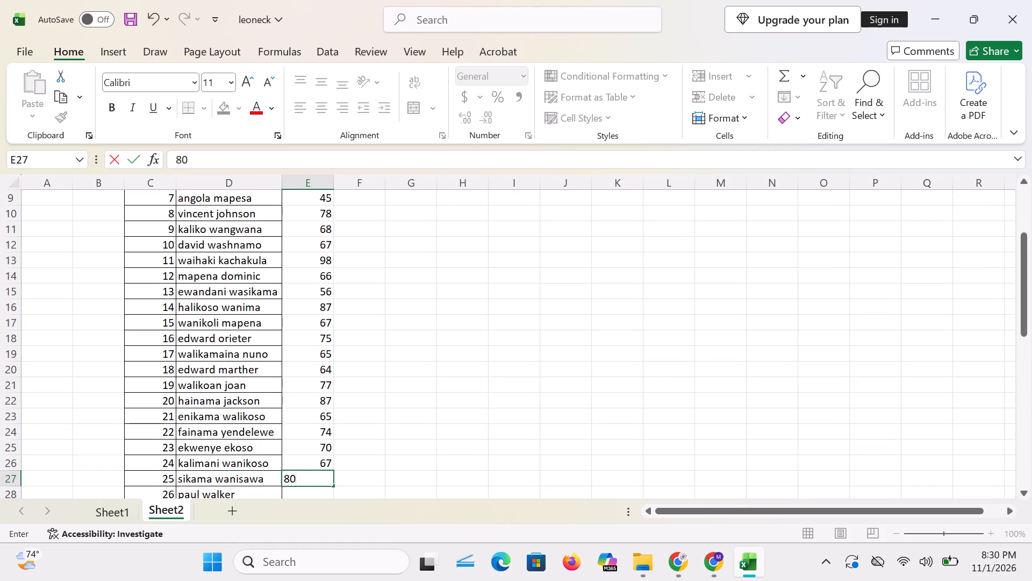
{"action": "key", "text": "Down"}
{"action": "type", "text": "90"}
{"action": "key", "text": "Down"}
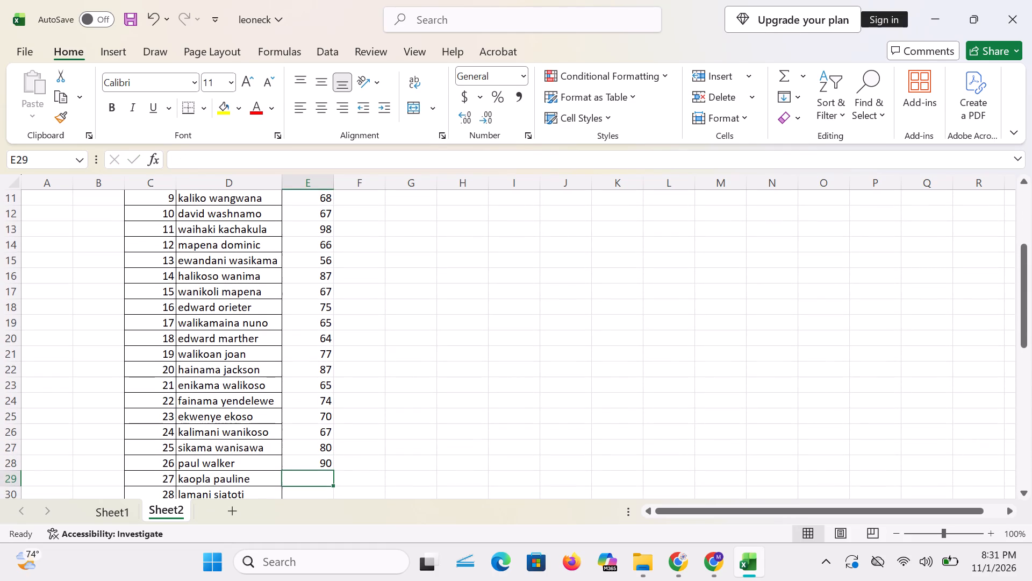
{"action": "type", "text": "58"}
{"action": "key", "text": "Down"}
{"action": "type", "text": "76"}
{"action": "key", "text": "Down"}
Enter the CCT102 marks 65, 64, 68, 60 and 78 for students 29 to 33 in cells E31 to E35.
{"action": "key", "text": "6"}
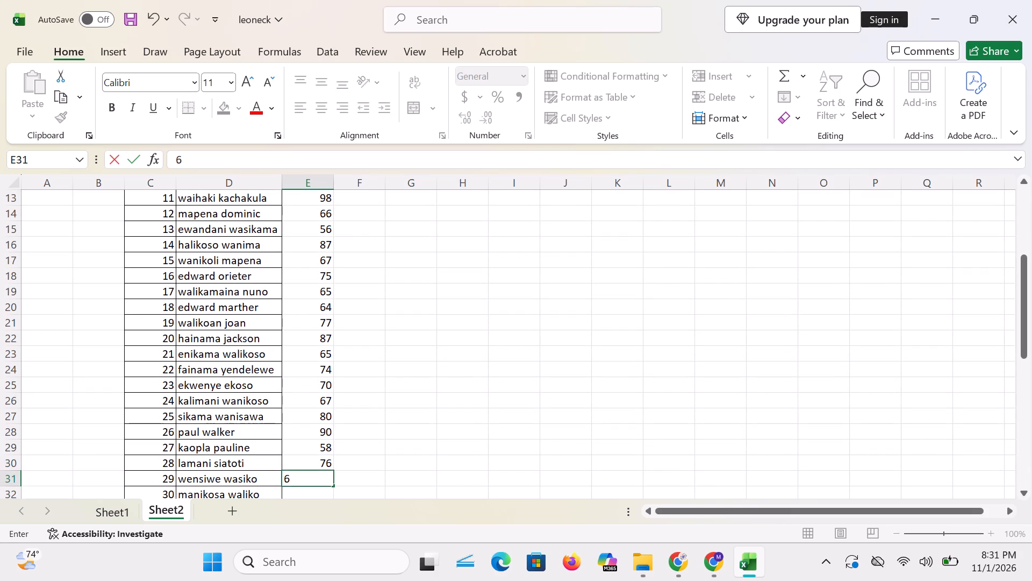
{"action": "key", "text": "5"}
{"action": "key", "text": "Down"}
{"action": "type", "text": "64"}
{"action": "key", "text": "Down"}
{"action": "type", "text": "68"}
{"action": "key", "text": "Down"}
{"action": "key", "text": "6"}
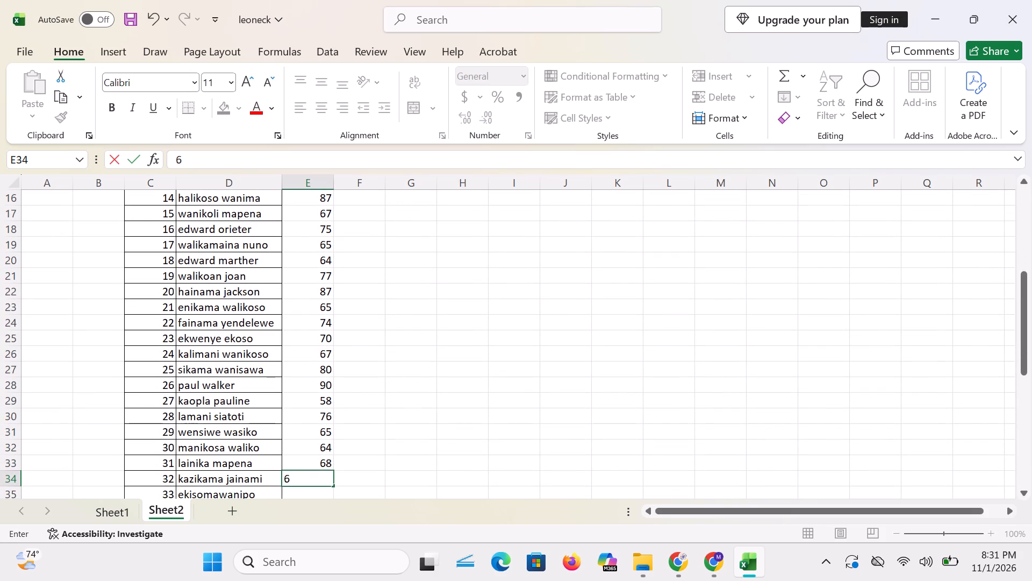
{"action": "key", "text": "0"}
{"action": "key", "text": "Down"}
{"action": "type", "text": "78"}
{"action": "key", "text": "Down"}
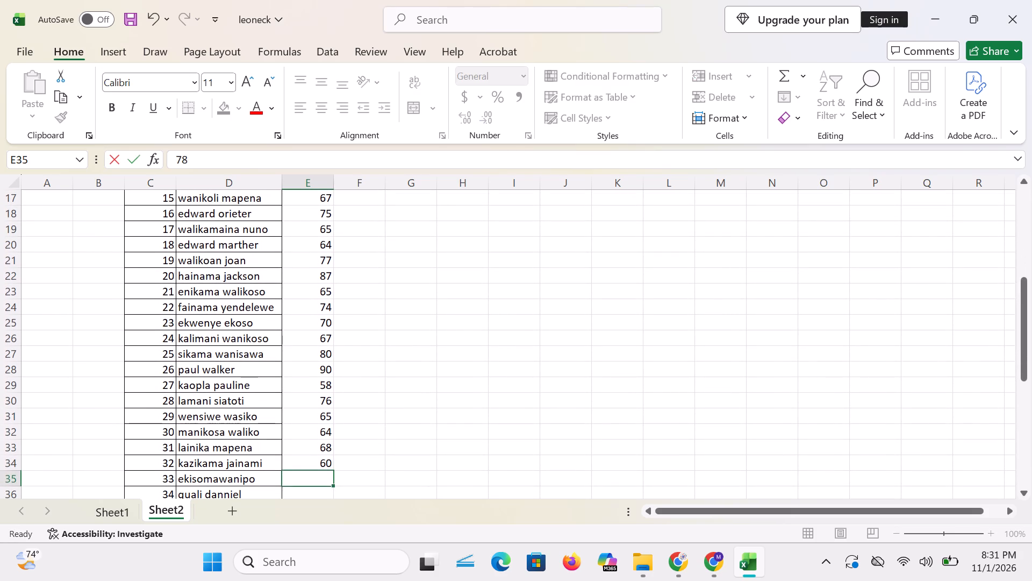
Enter the CCT102 marks 56, 78, 89, 80 and 78 for students 34 to 38 in cells E36 to E40.
{"action": "key", "text": "3"}
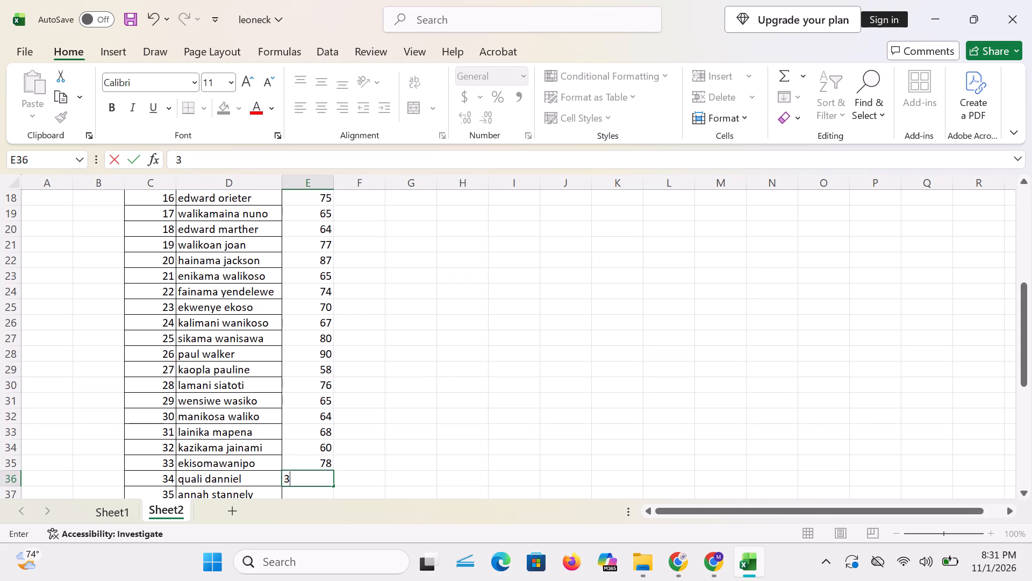
{"action": "key", "text": "BackSpace"}
{"action": "type", "text": "56"}
{"action": "key", "text": "Down"}
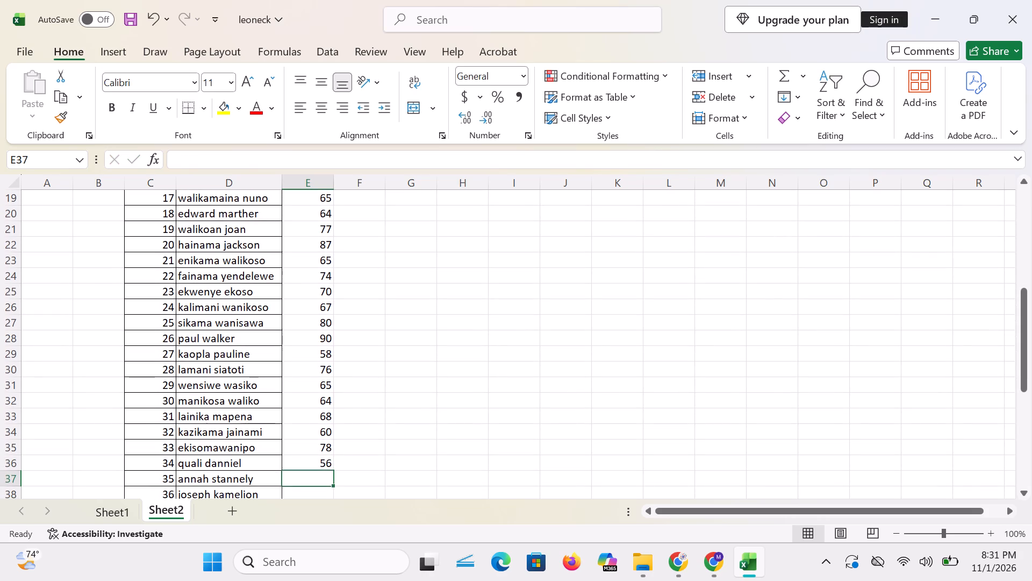
{"action": "type", "text": "78"}
{"action": "key", "text": "Down"}
{"action": "type", "text": "89"}
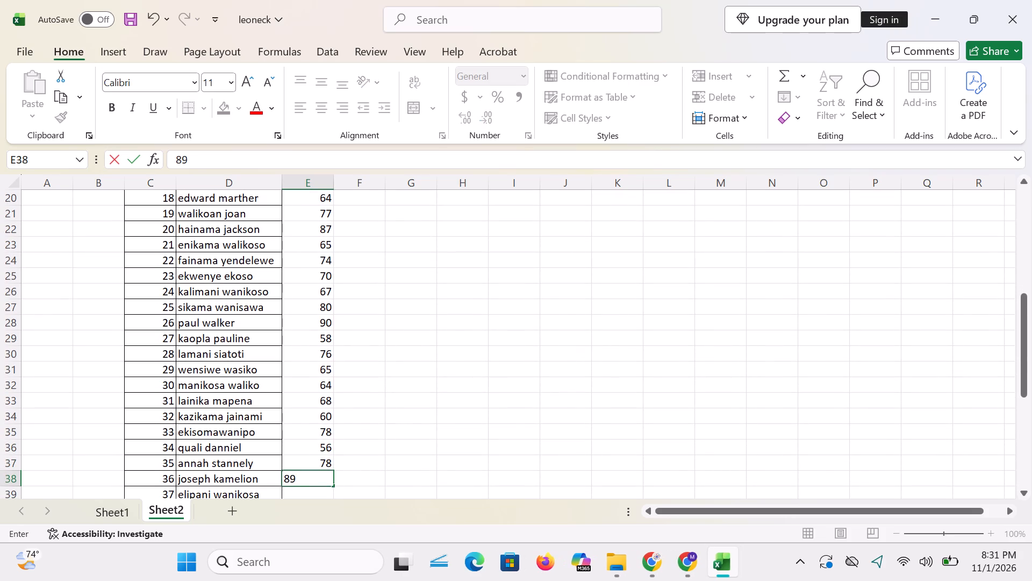
{"action": "key", "text": "Down"}
{"action": "key", "text": "8"}
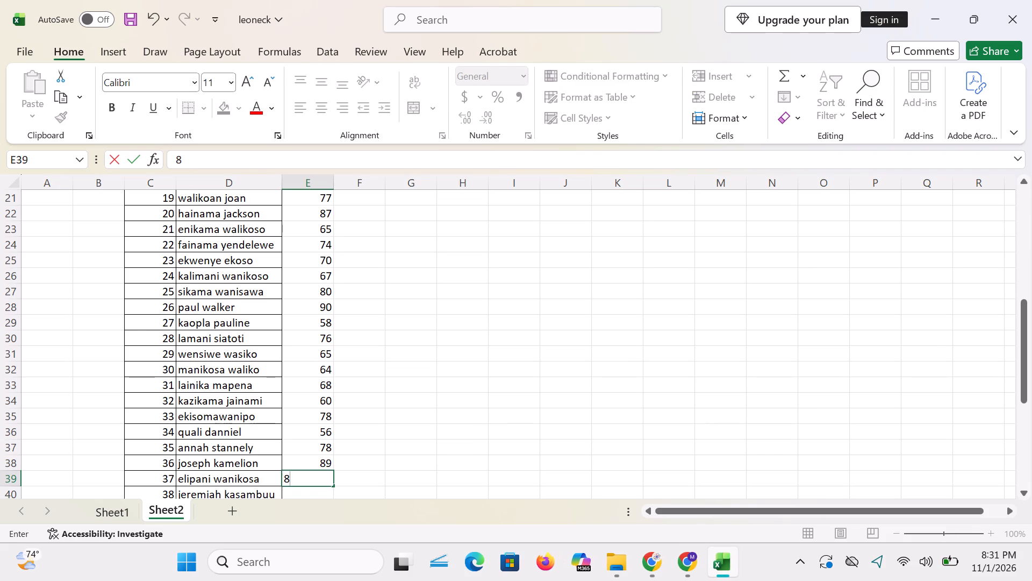
{"action": "key", "text": "0"}
{"action": "key", "text": "Down"}
{"action": "type", "text": "78"}
{"action": "key", "text": "Down"}
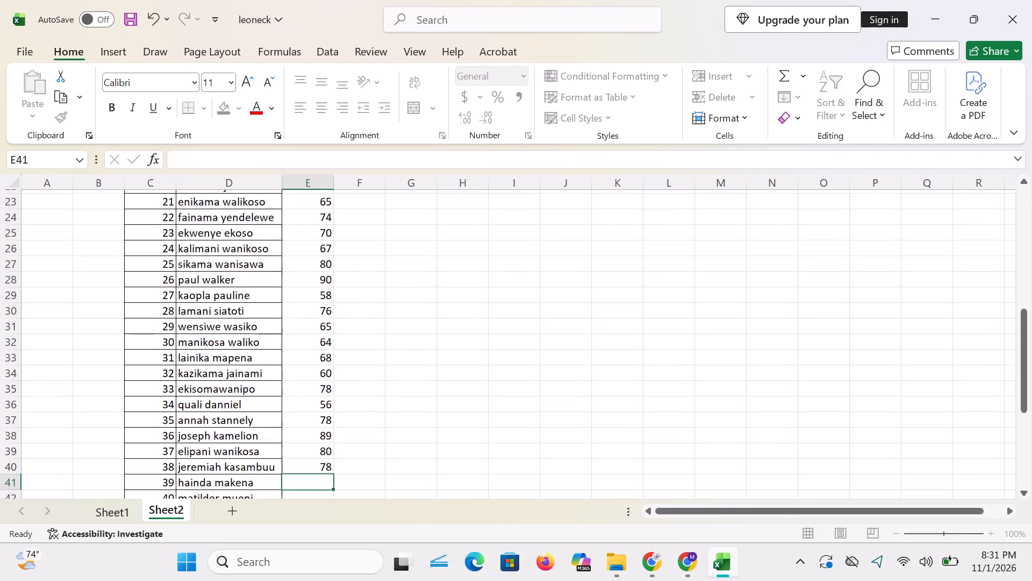
Enter the CCT102 marks 66, 88, 67, 87 and 67 for students 39 to 43 in cells E41 to E45.
{"action": "type", "text": "66"}
{"action": "key", "text": "Down"}
{"action": "type", "text": "88"}
{"action": "key", "text": "Down"}
{"action": "type", "text": "67"}
{"action": "key", "text": "Down"}
{"action": "type", "text": "87"}
{"action": "key", "text": "Down"}
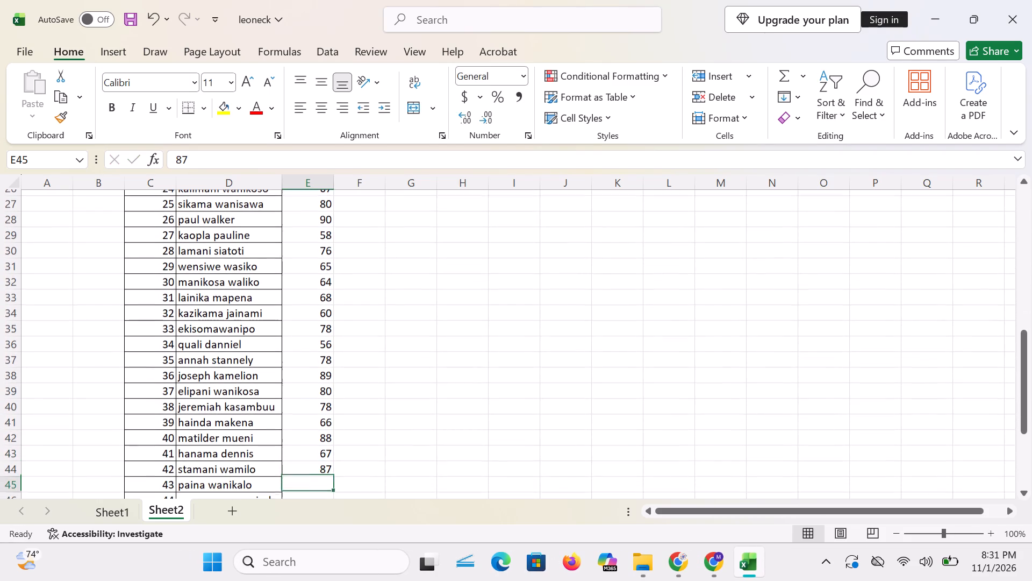
{"action": "type", "text": "67"}
{"action": "key", "text": "Down"}
Enter the CCT102 marks 65, 66, 89, 90 and 56 for students 44 to 48 in cells E46 to E50.
{"action": "type", "text": "65"}
{"action": "key", "text": "Down"}
{"action": "type", "text": "66"}
{"action": "key", "text": "Down"}
{"action": "type", "text": "89"}
{"action": "key", "text": "Down"}
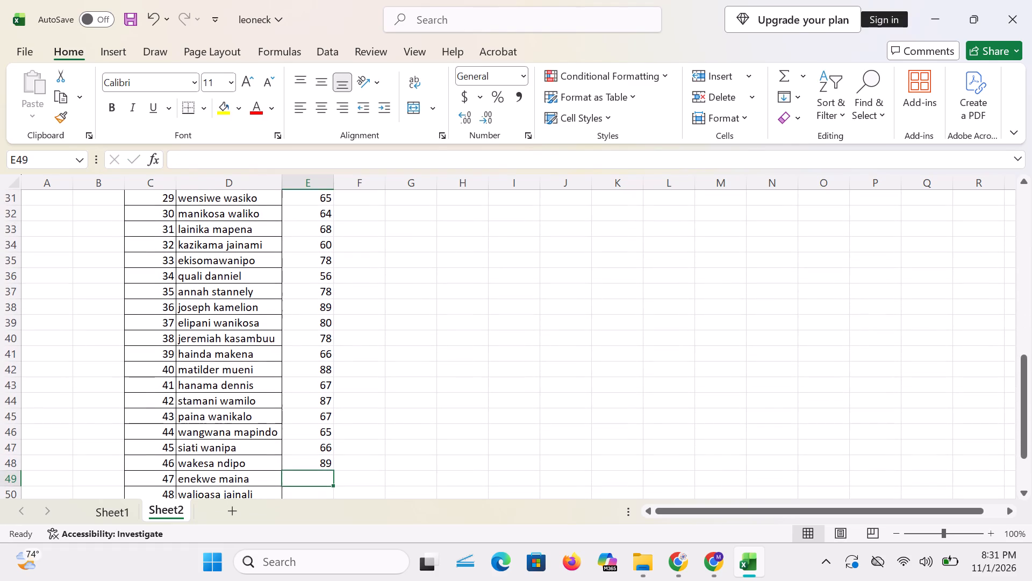
{"action": "key", "text": "0"}
{"action": "key", "text": "BackSpace"}
{"action": "type", "text": "90"}
{"action": "key", "text": "Down"}
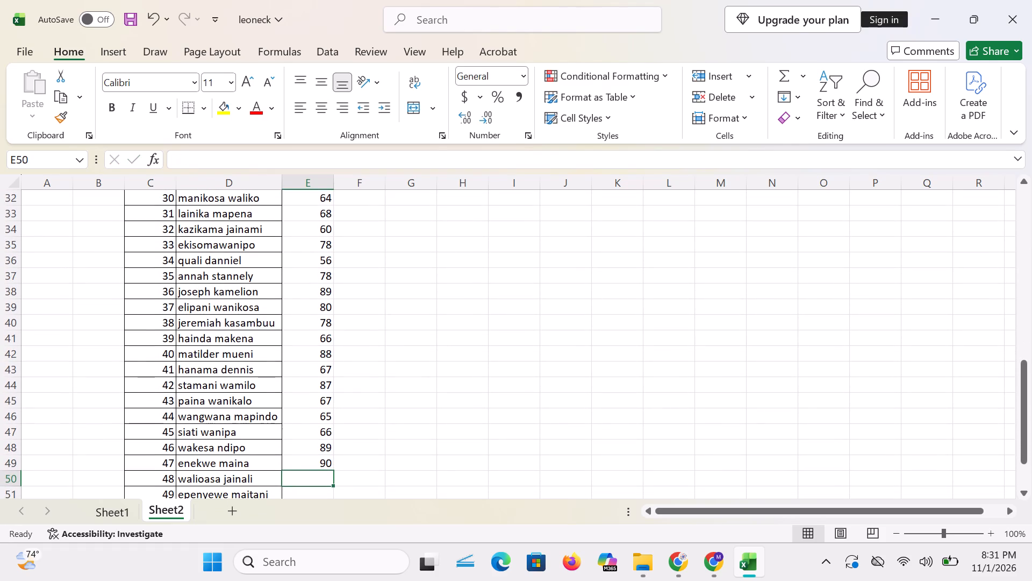
{"action": "type", "text": "56"}
{"action": "key", "text": "Down"}
Enter the CCT102 marks 76, 87 and 68 for students 49 to 51 in cells E51 to E53.
{"action": "type", "text": "76"}
{"action": "key", "text": "Down"}
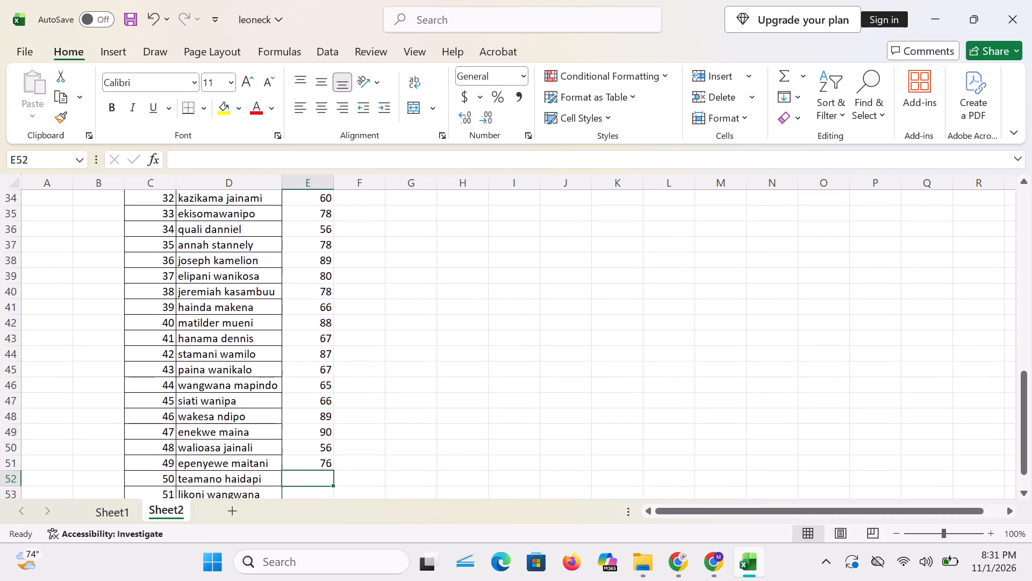
{"action": "type", "text": "87"}
{"action": "key", "text": "Down"}
{"action": "type", "text": "68"}
{"action": "key", "text": "Down"}
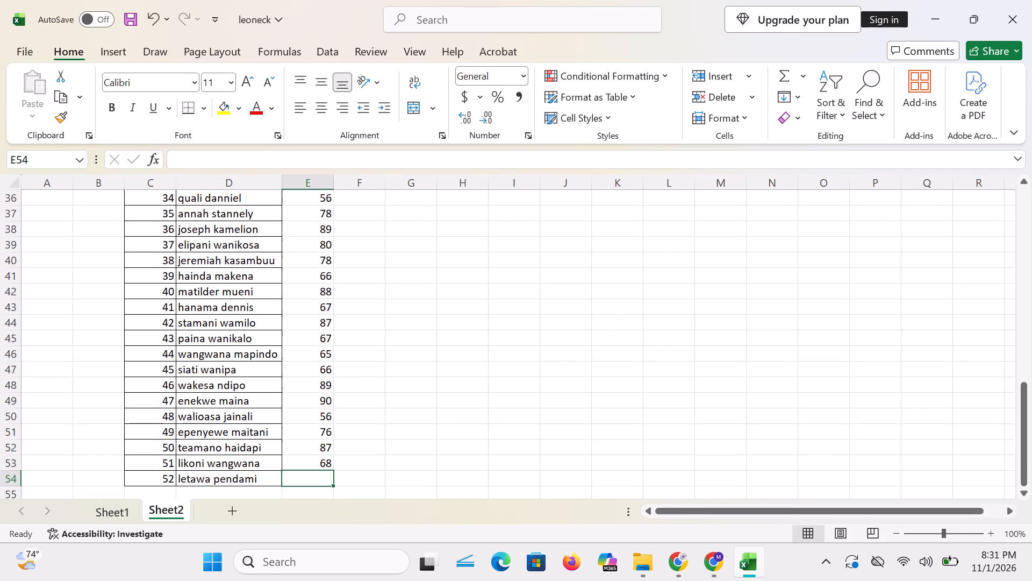
Enter the CCT102 mark 98 for student 52 in cell E54.
{"action": "type", "text": "98"}
{"action": "key", "text": "Down"}
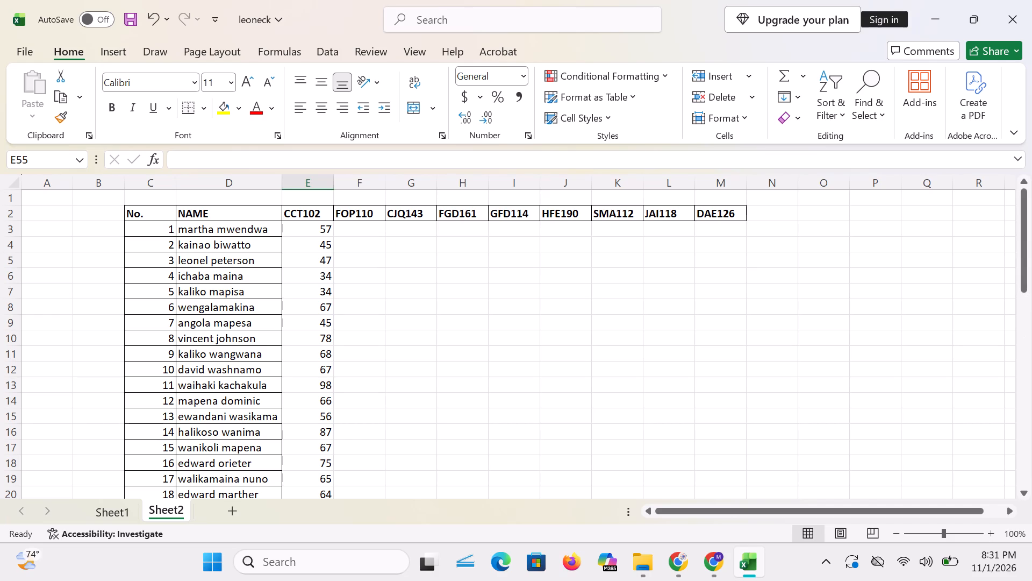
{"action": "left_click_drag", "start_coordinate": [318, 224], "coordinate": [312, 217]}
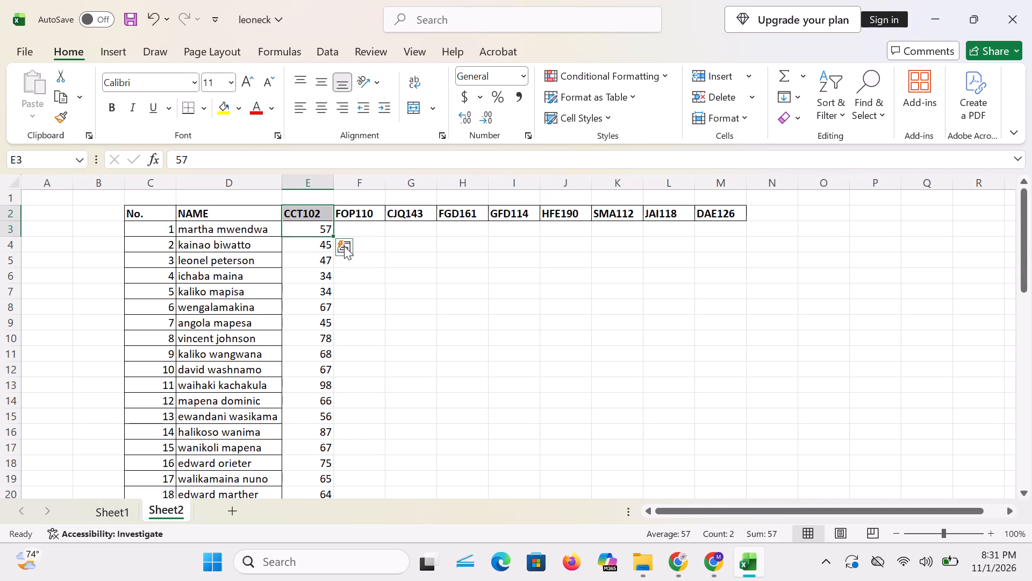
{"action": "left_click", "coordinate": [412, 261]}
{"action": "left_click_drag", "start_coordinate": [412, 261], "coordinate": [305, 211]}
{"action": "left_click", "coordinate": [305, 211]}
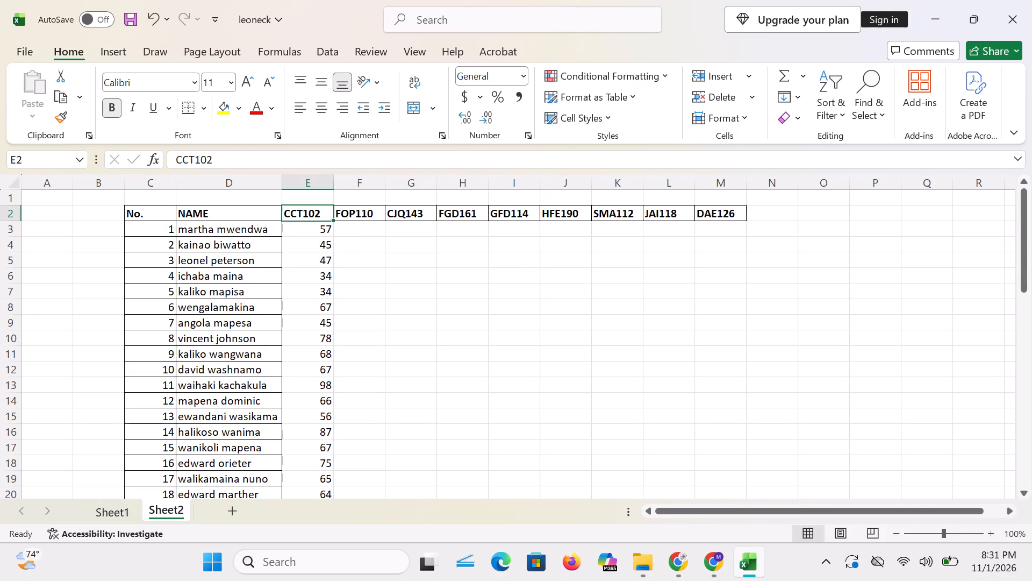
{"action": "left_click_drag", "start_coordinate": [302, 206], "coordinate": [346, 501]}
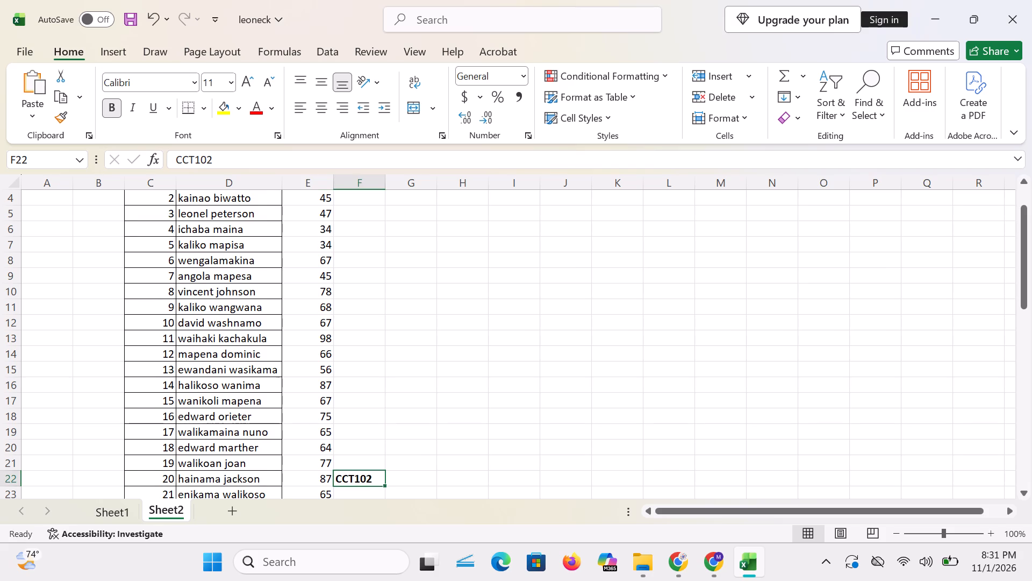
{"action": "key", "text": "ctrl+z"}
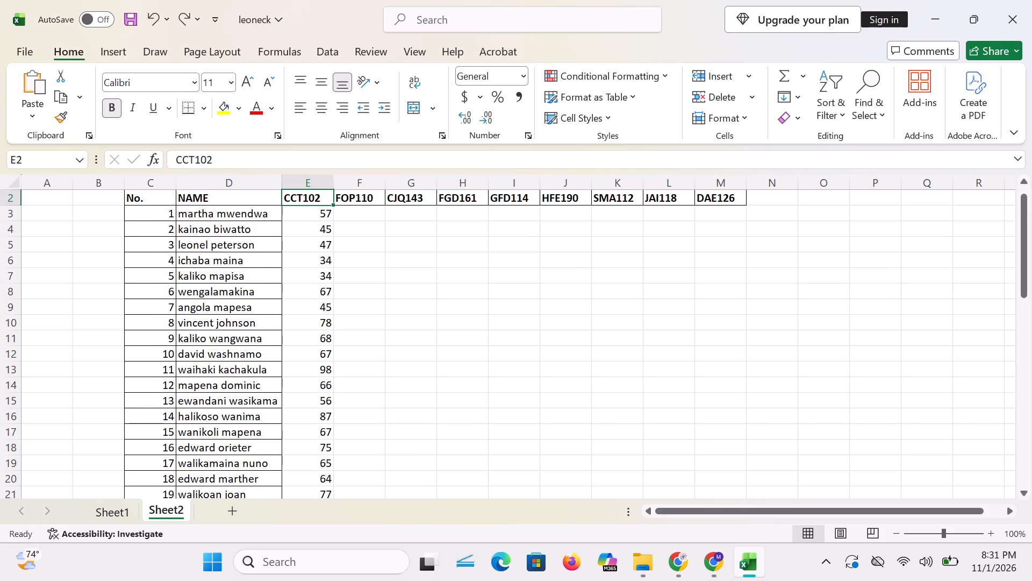
Apply All Borders to the mark columns CCT102 through JAI118, cells E2 to L54.
{"action": "left_click_drag", "start_coordinate": [312, 199], "coordinate": [261, 580]}
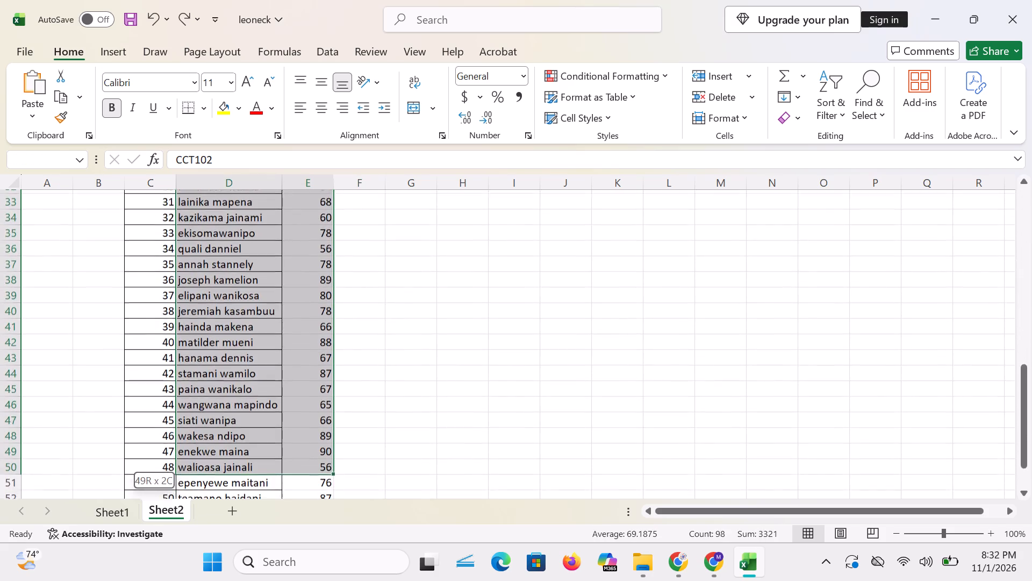
{"action": "left_click_drag", "start_coordinate": [261, 580], "coordinate": [318, 479]}
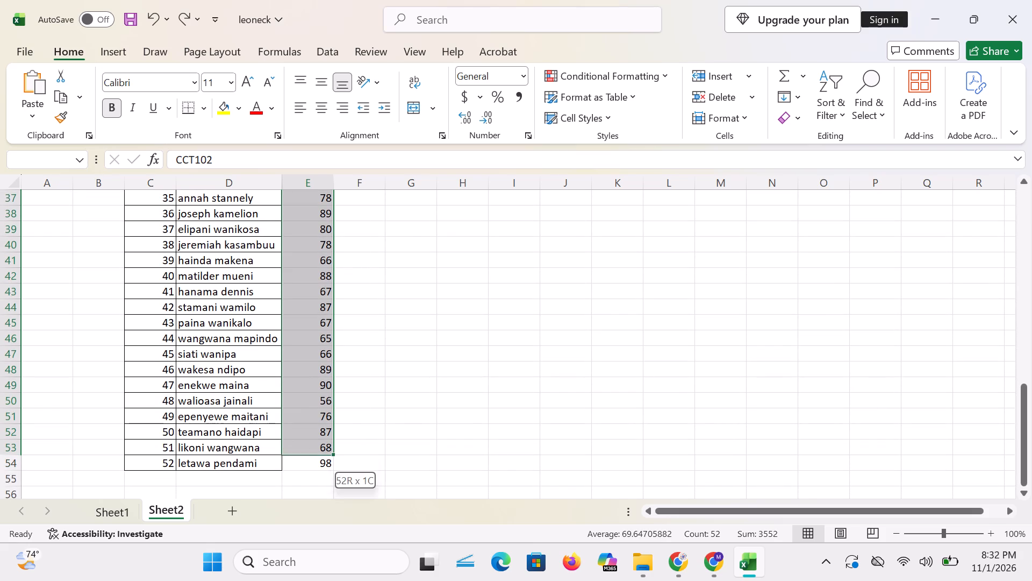
{"action": "left_click_drag", "start_coordinate": [318, 479], "coordinate": [673, 462]}
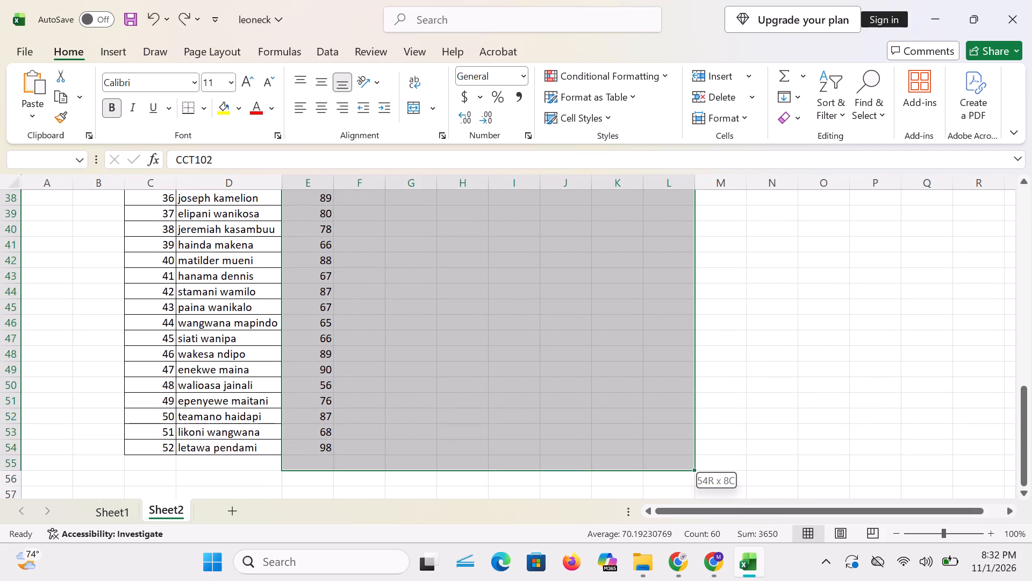
{"action": "left_click_drag", "start_coordinate": [673, 462], "coordinate": [648, 449]}
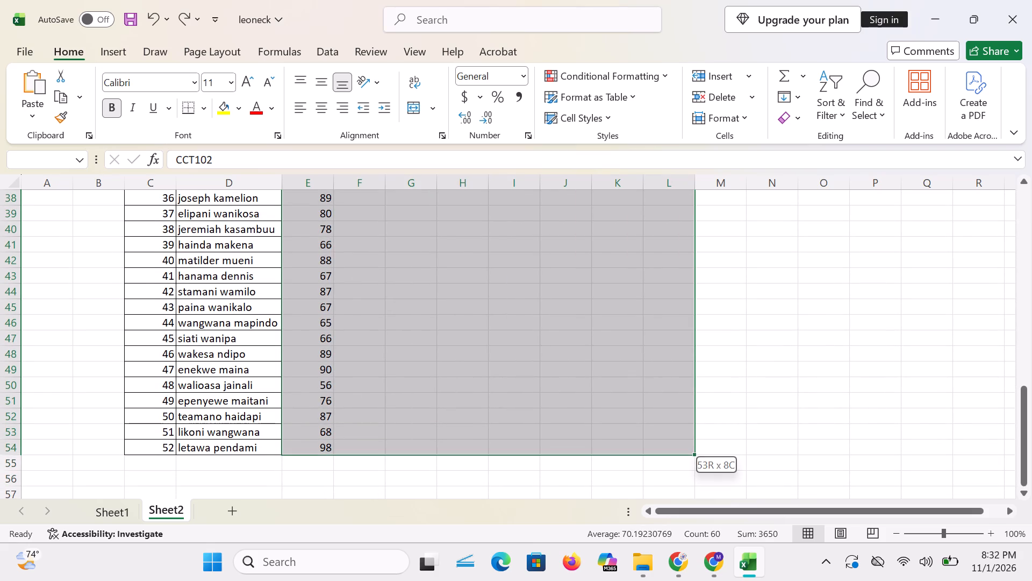
{"action": "left_click_drag", "start_coordinate": [648, 449], "coordinate": [648, 447]}
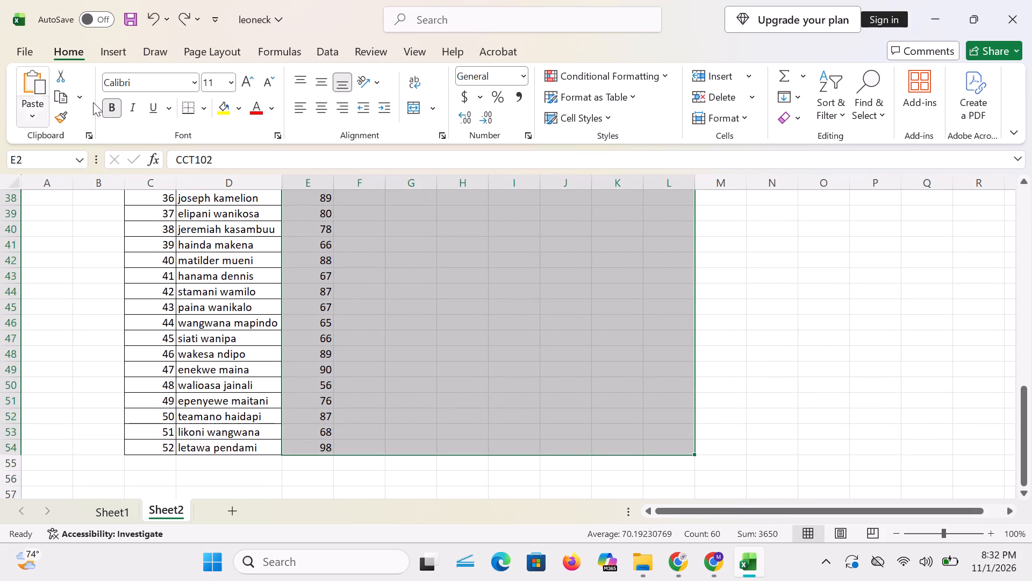
{"action": "left_click", "coordinate": [202, 108]}
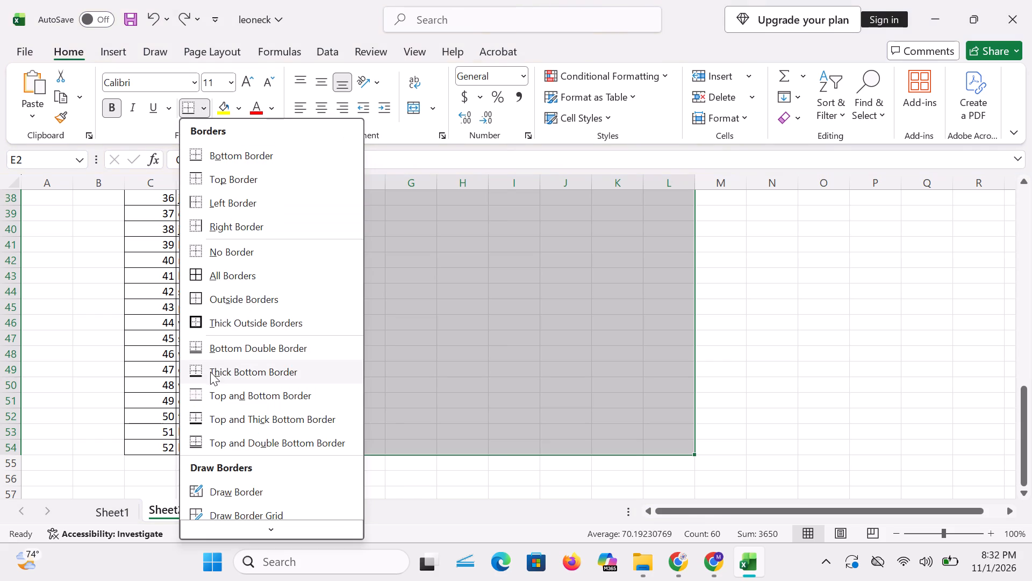
{"action": "double_click", "coordinate": [218, 270]}
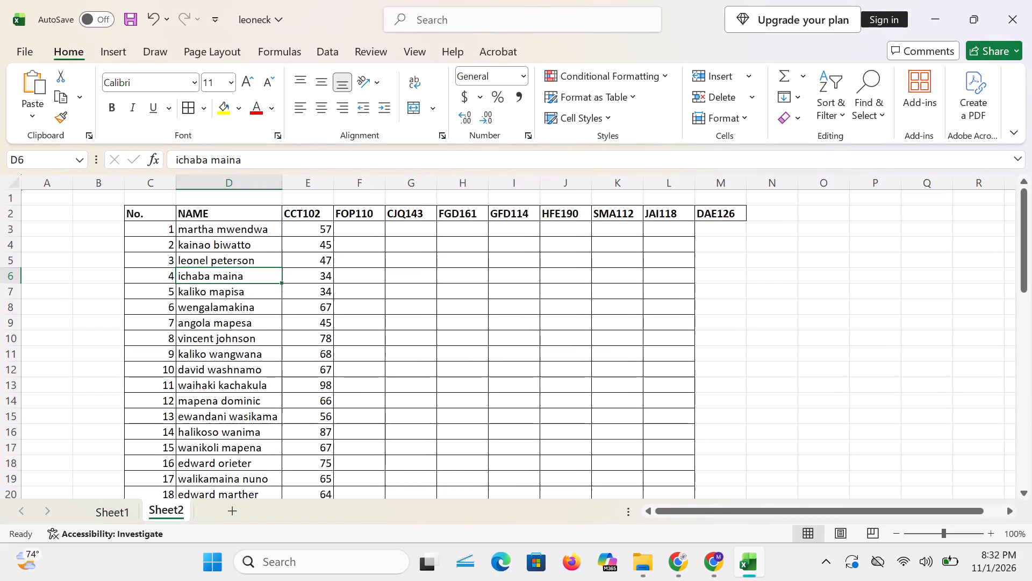
Apply the same All Borders format to the DAE126 column, cells M2 to M54.
{"action": "left_click", "coordinate": [731, 211]}
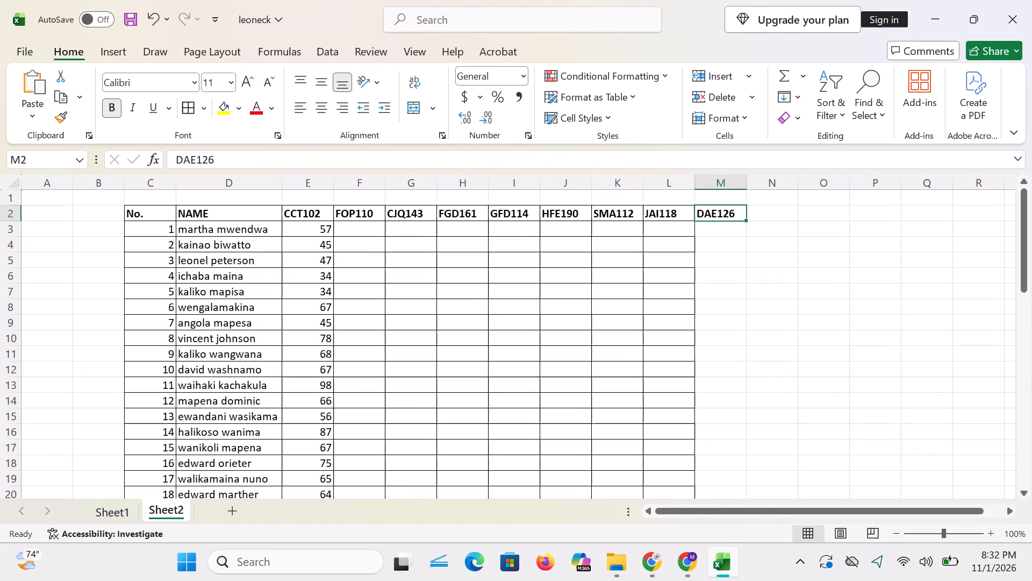
{"action": "left_click_drag", "start_coordinate": [731, 211], "coordinate": [734, 500]}
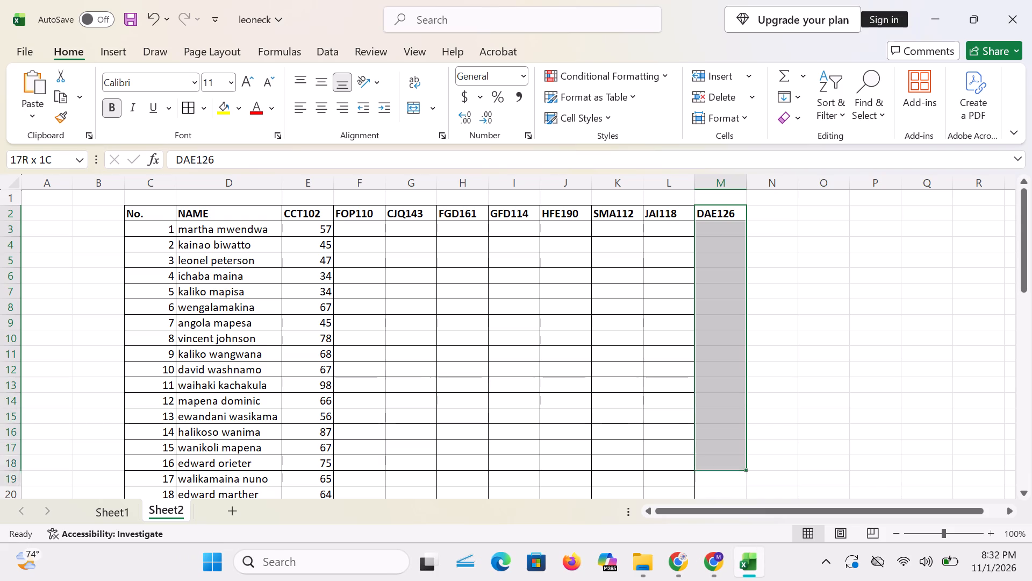
{"action": "left_click_drag", "start_coordinate": [734, 500], "coordinate": [691, 515]}
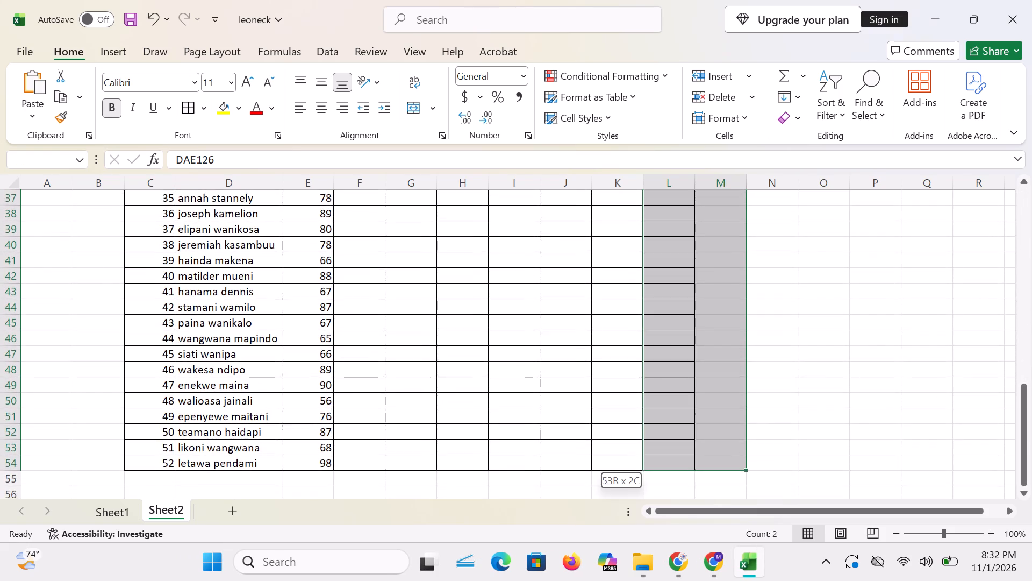
{"action": "left_click_drag", "start_coordinate": [691, 515], "coordinate": [705, 427]}
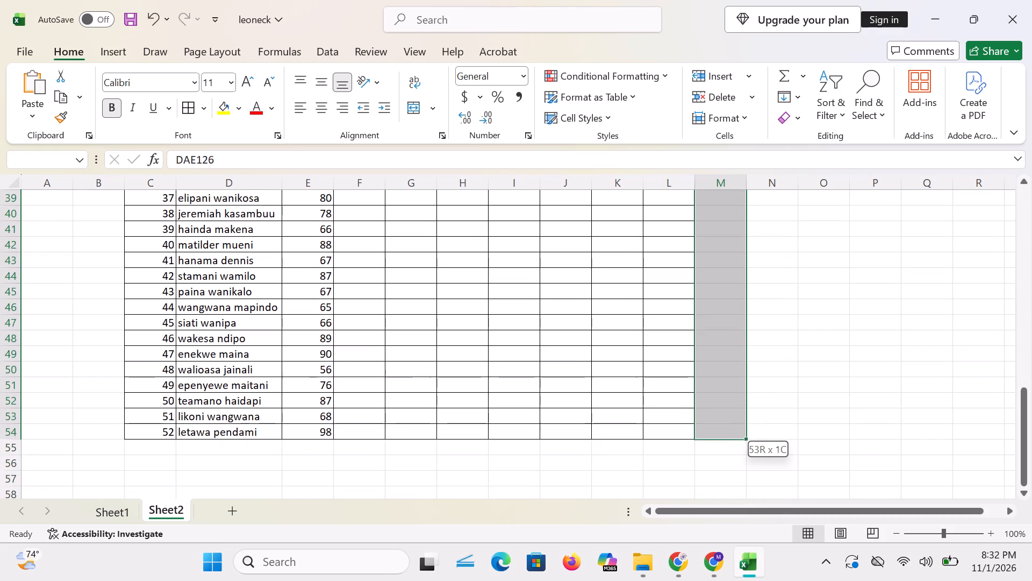
{"action": "left_click_drag", "start_coordinate": [705, 427], "coordinate": [705, 427]}
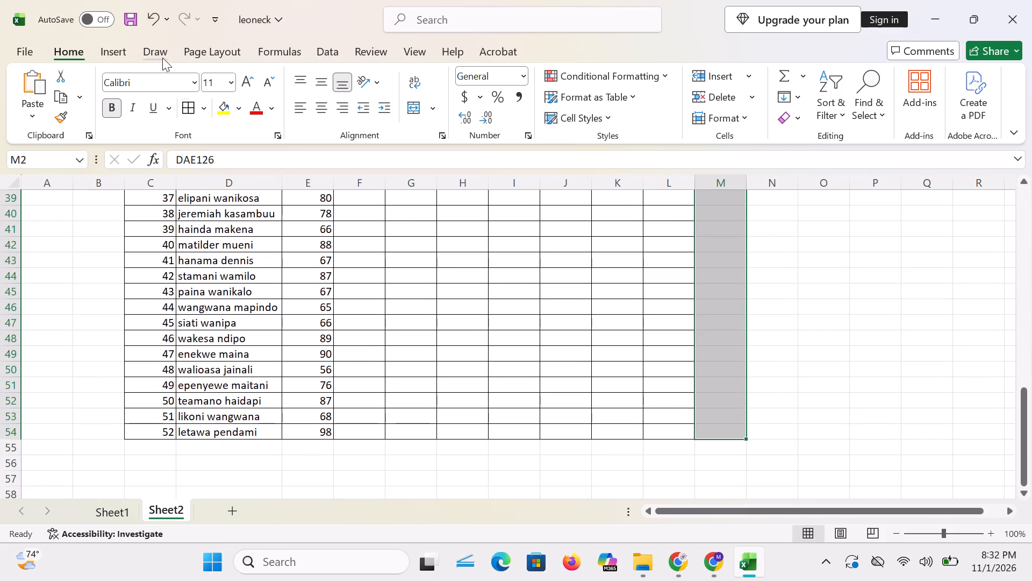
{"action": "left_click", "coordinate": [189, 101]}
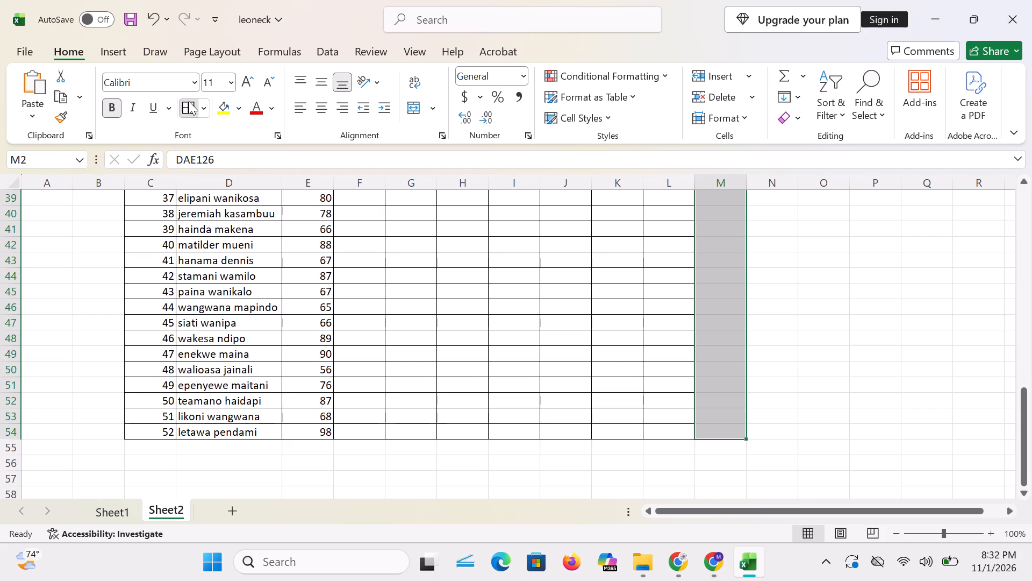
Minimize the workbook window and launch Kuro from the desktop.
{"action": "left_click", "coordinate": [919, 24]}
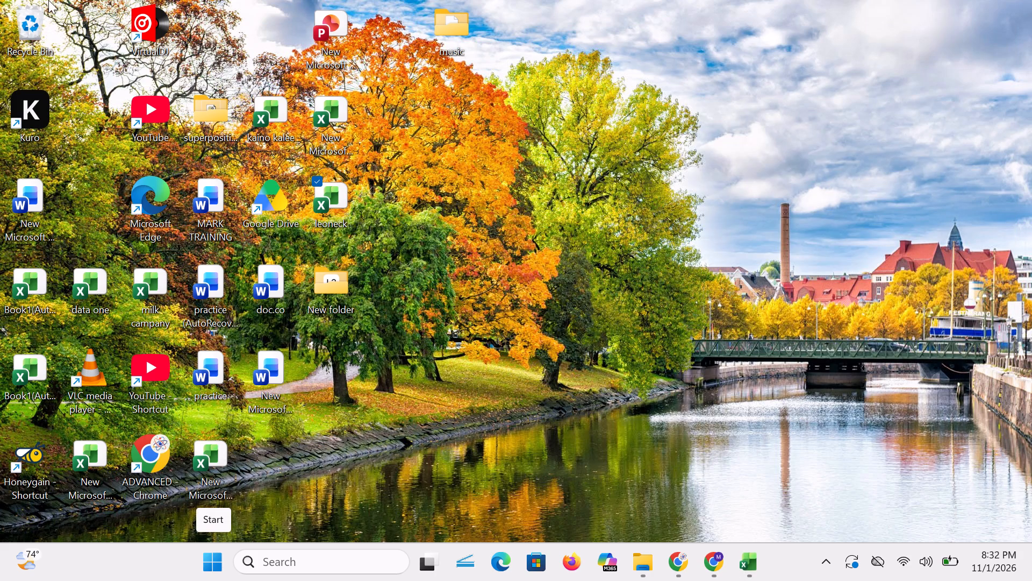
{"action": "double_click", "coordinate": [30, 84]}
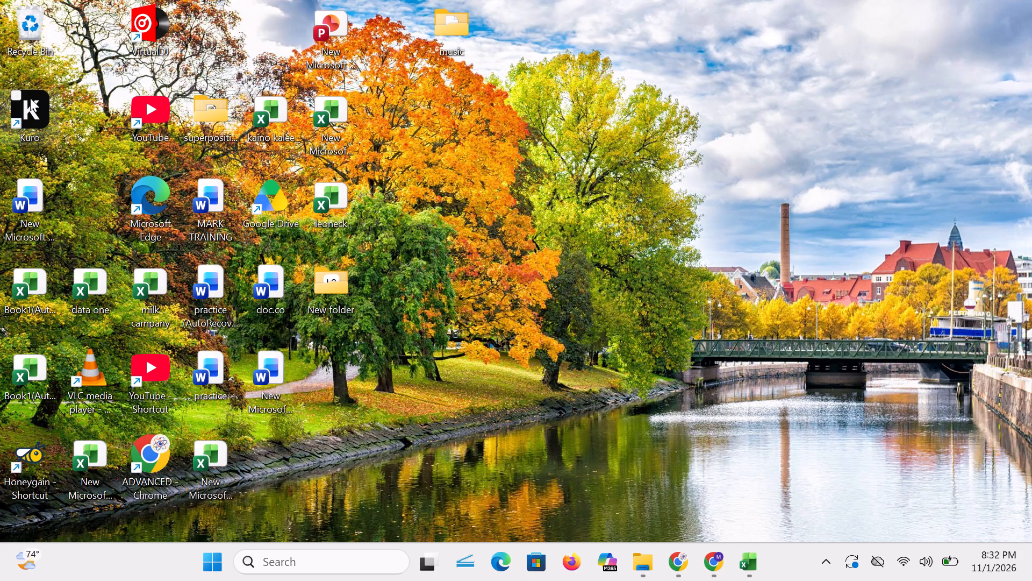
{"action": "double_click", "coordinate": [30, 98]}
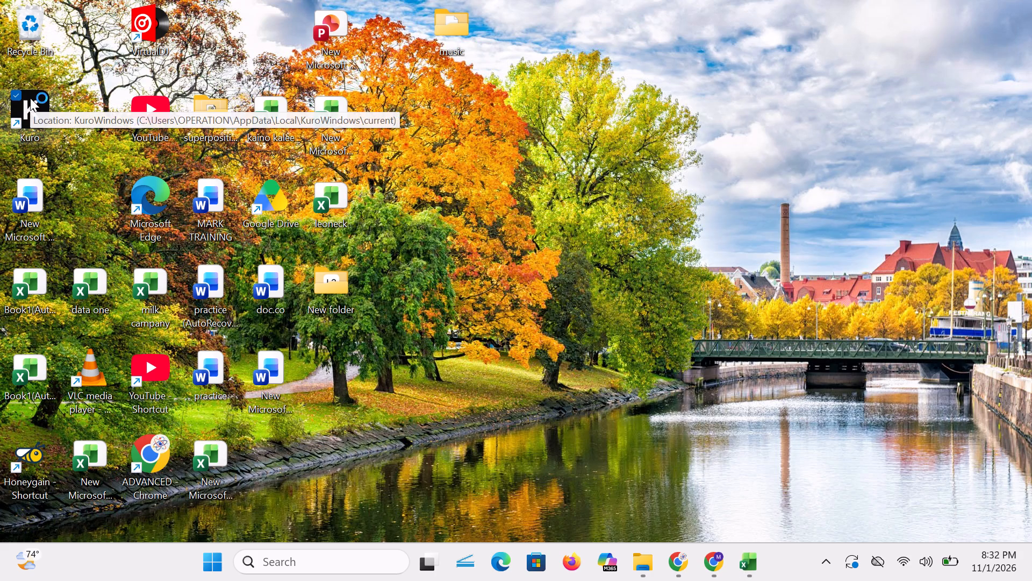
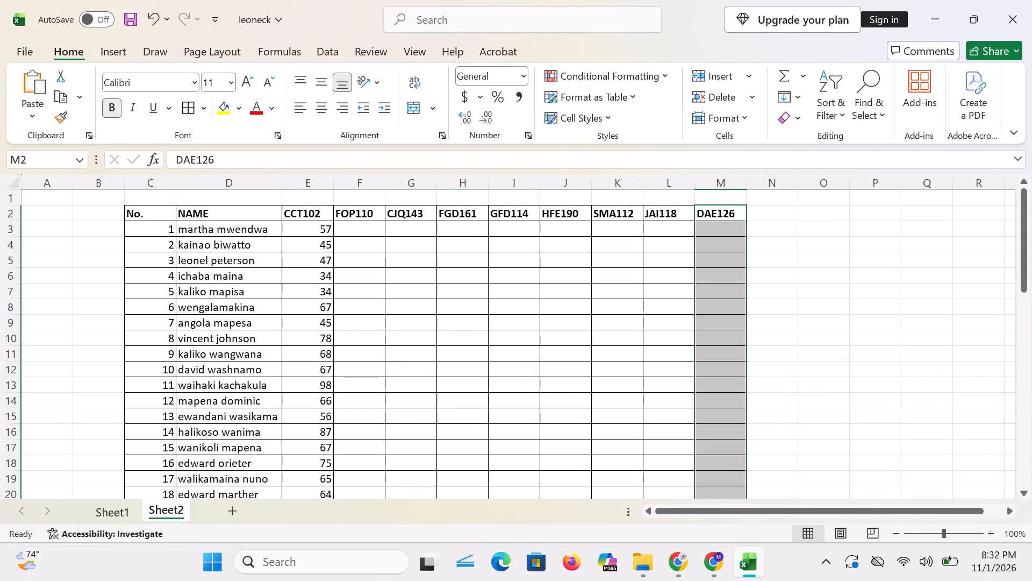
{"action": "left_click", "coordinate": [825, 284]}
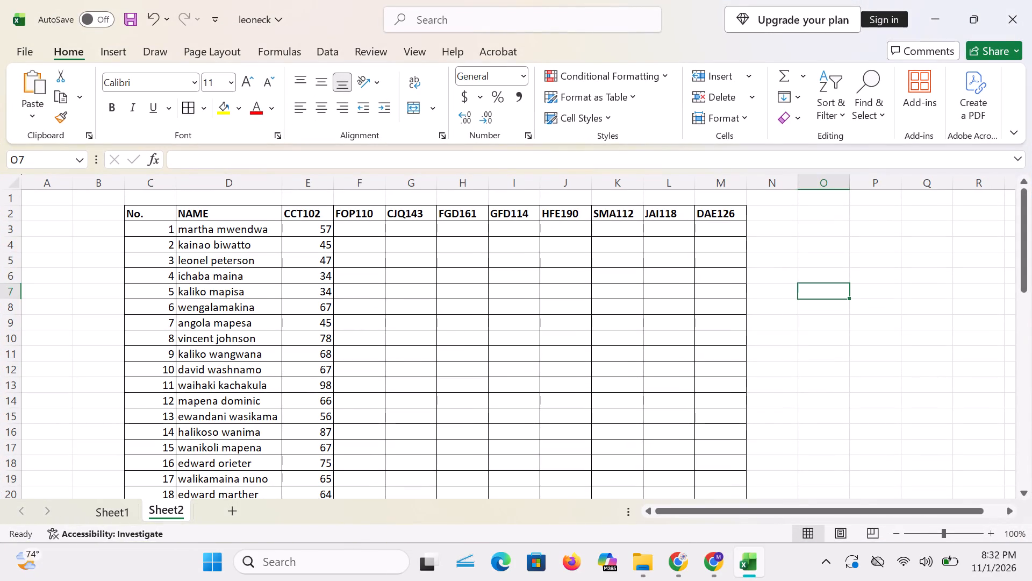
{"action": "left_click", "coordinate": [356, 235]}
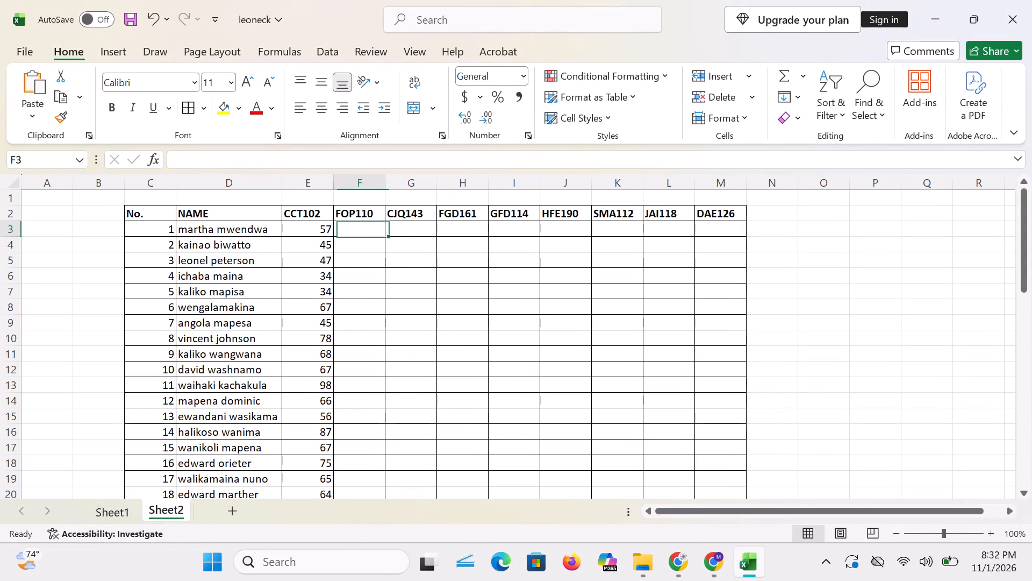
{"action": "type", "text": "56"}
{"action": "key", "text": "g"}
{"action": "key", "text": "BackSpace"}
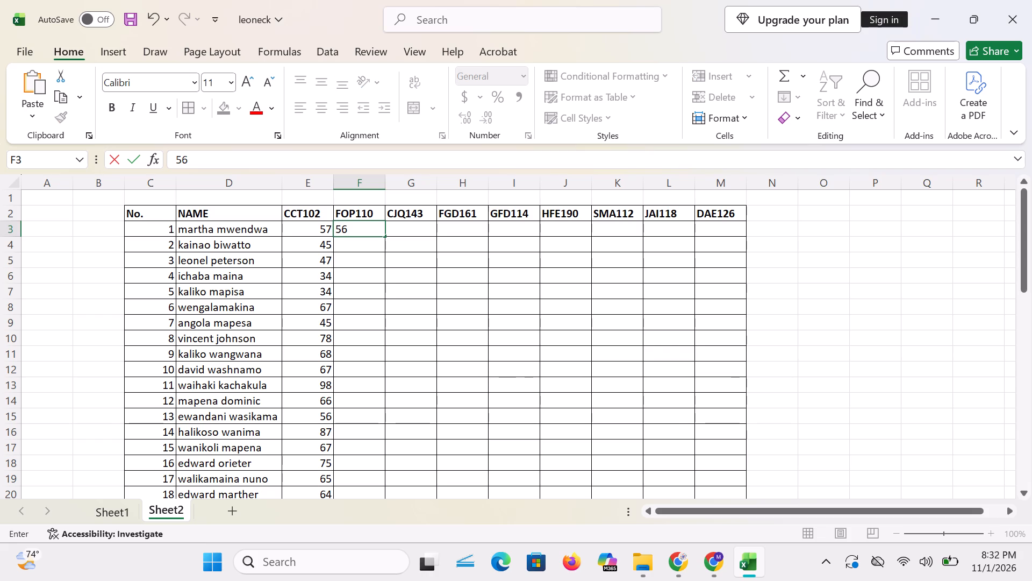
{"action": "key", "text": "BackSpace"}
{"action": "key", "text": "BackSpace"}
Insert a new blank column between the CCT102 and FOP110 columns.
{"action": "left_click", "coordinate": [360, 187]}
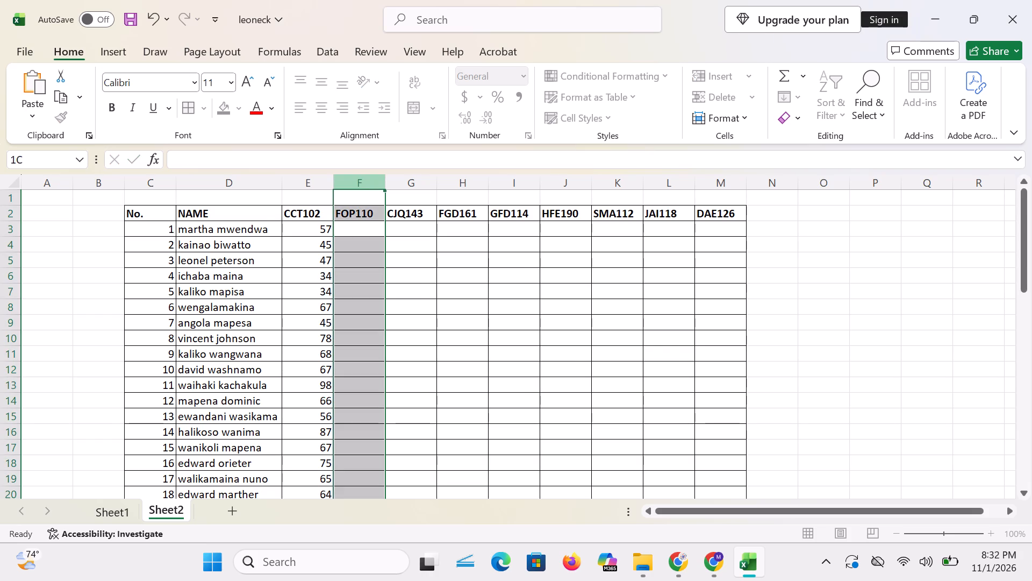
{"action": "right_click", "coordinate": [360, 187]}
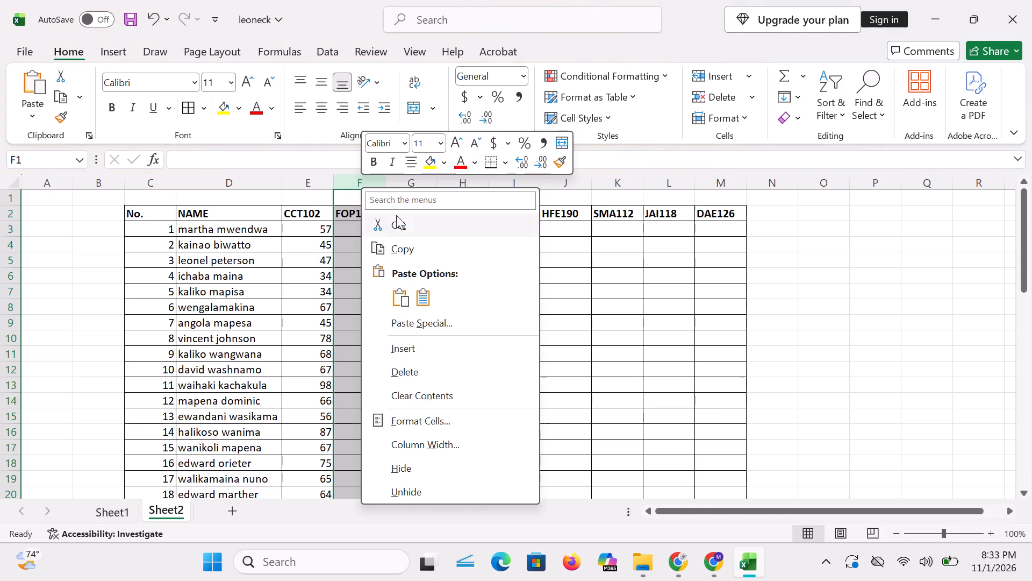
{"action": "left_click", "coordinate": [397, 356]}
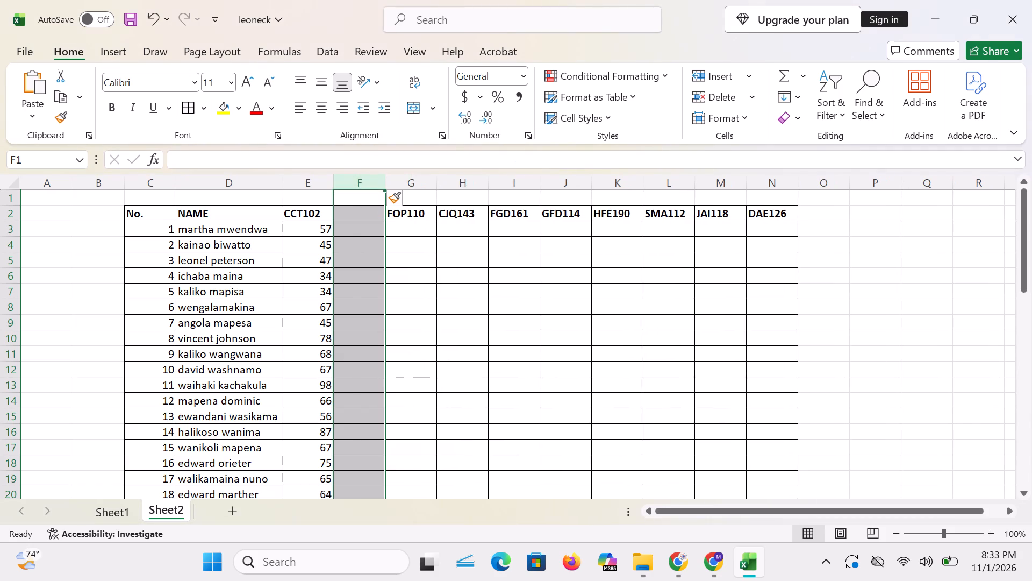
Enter the header GRADE in cell F2 of the blank column beside CCT102.
{"action": "left_click", "coordinate": [364, 209]}
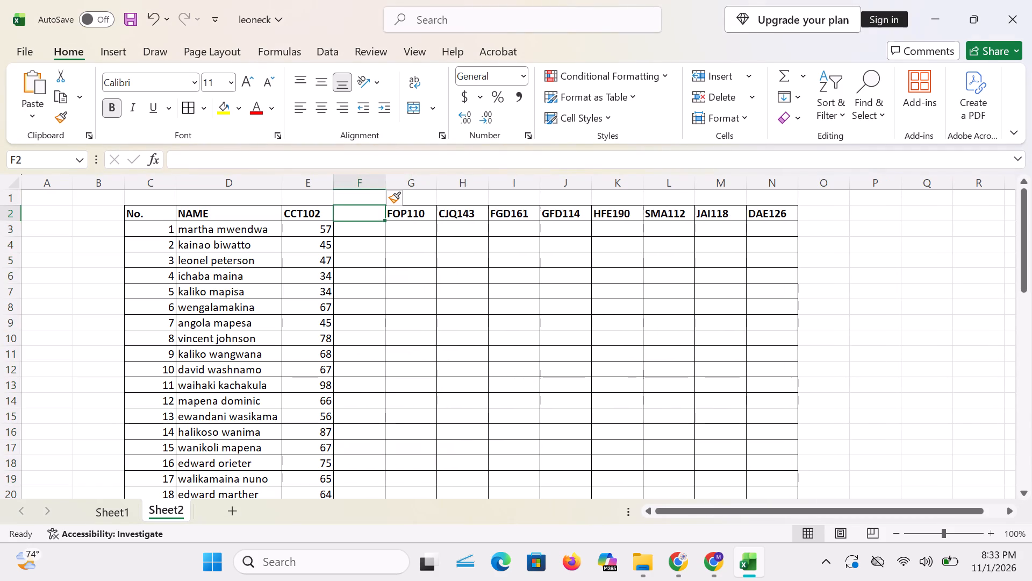
{"action": "key", "text": "g"}
{"action": "key", "text": "r"}
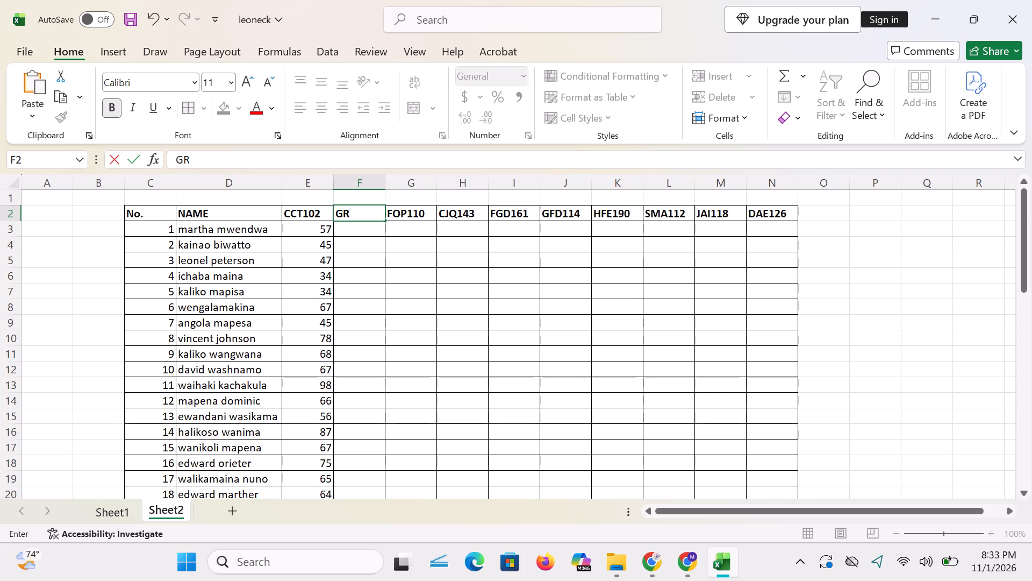
{"action": "type", "text": "ADE"}
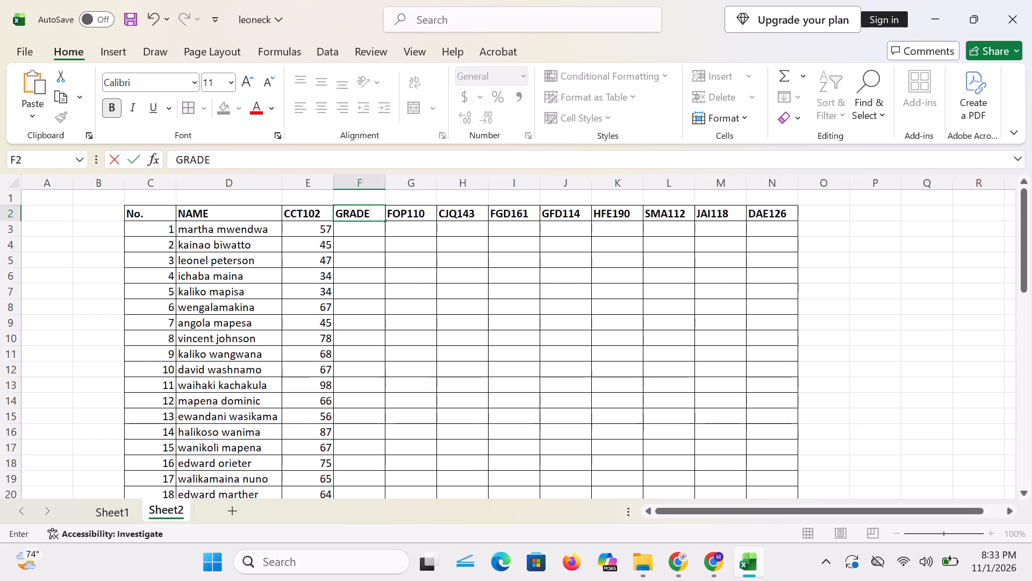
{"action": "left_click", "coordinate": [356, 228]}
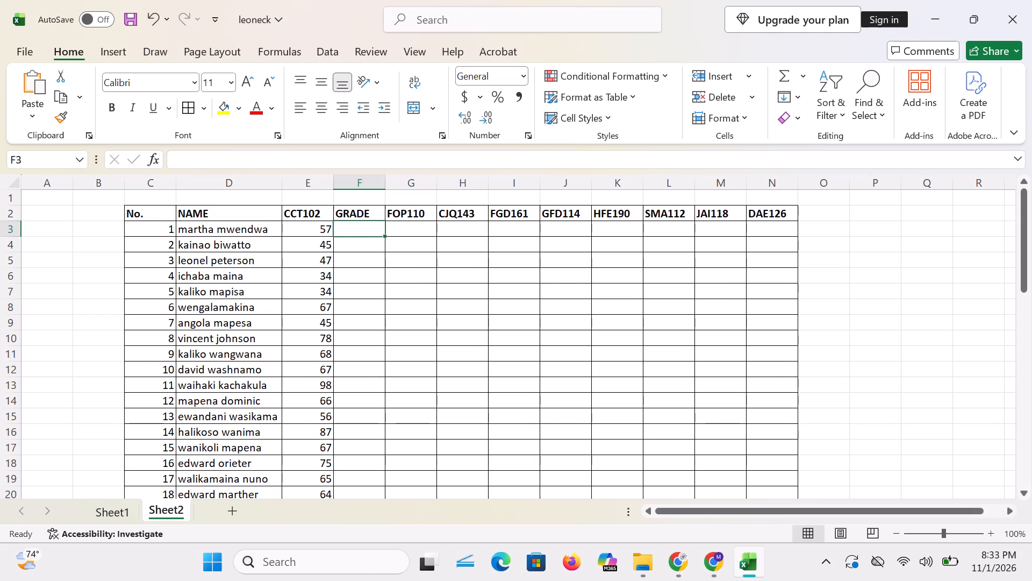
Start a grading key beside the table with the range 39-0 in cell P9 and grade E in Q9.
{"action": "left_click", "coordinate": [869, 282]}
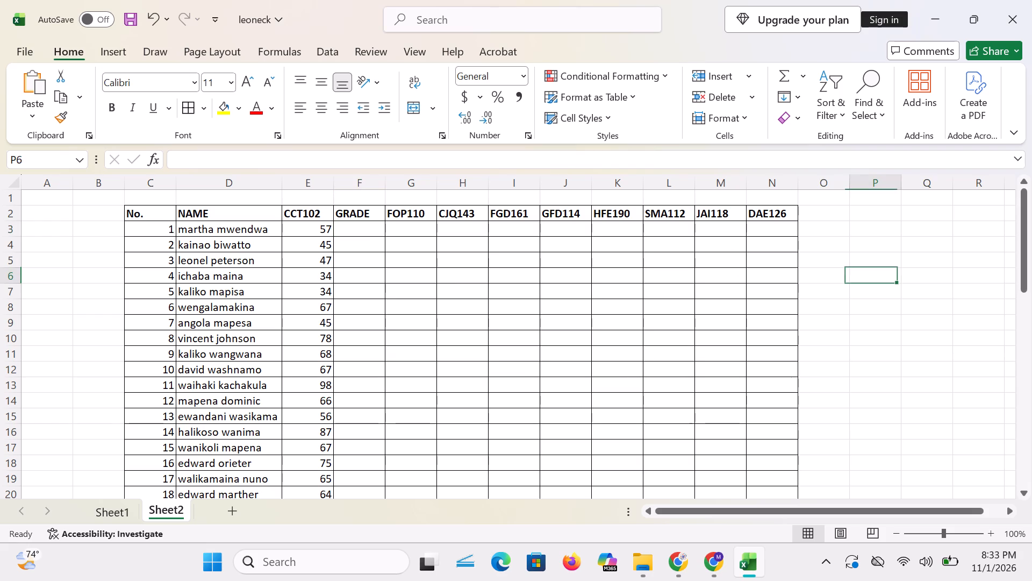
{"action": "left_click", "coordinate": [878, 323]}
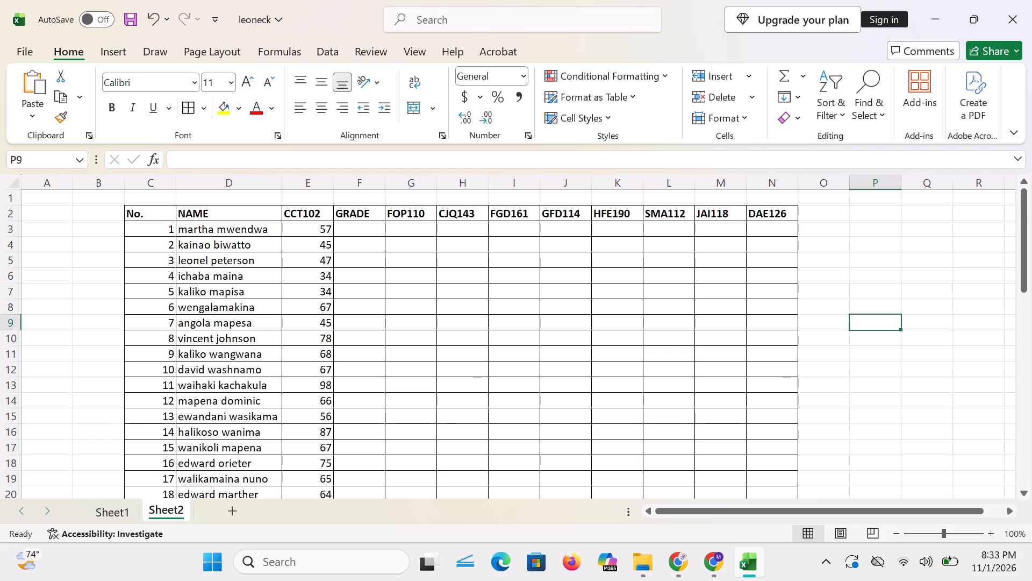
{"action": "key", "text": "3"}
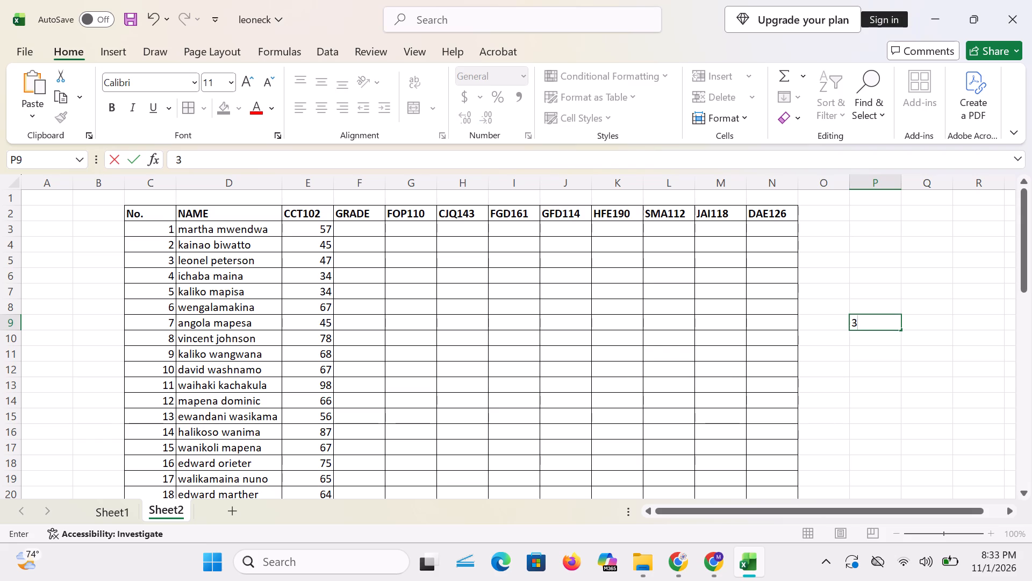
{"action": "key", "text": "9"}
{"action": "key", "text": "minus"}
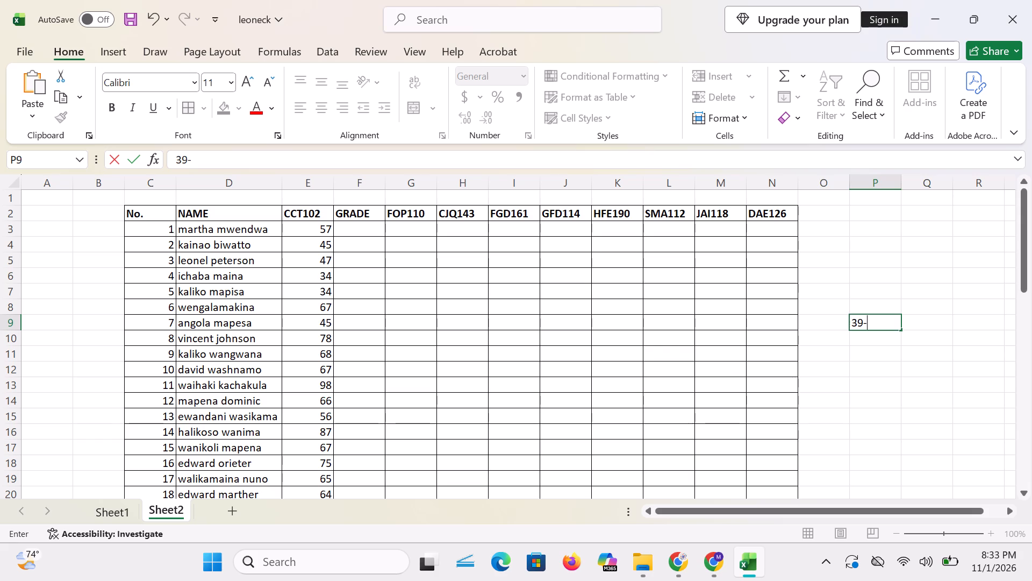
{"action": "key", "text": "0"}
{"action": "key", "text": "Right"}
{"action": "key", "text": "e"}
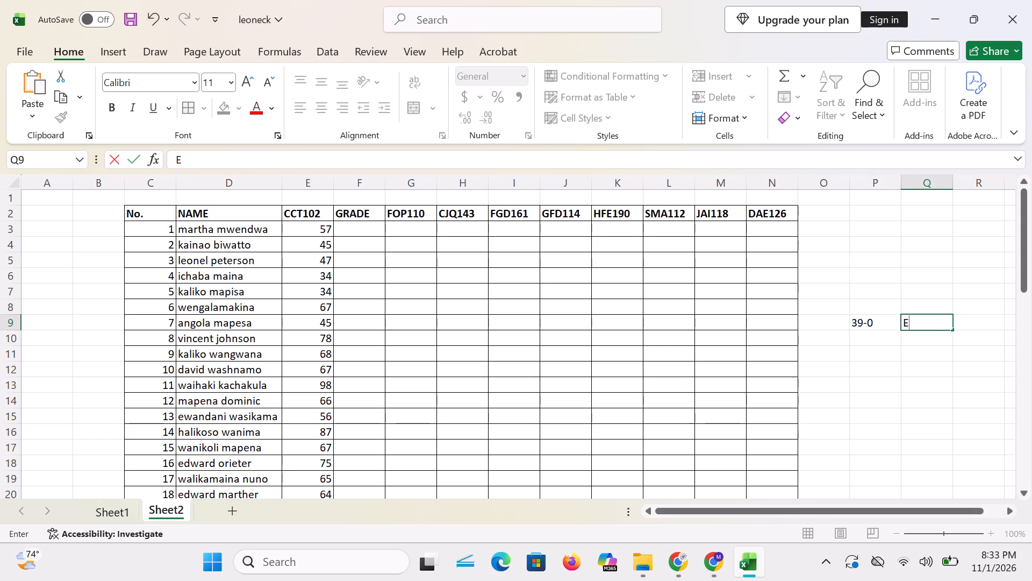
Add the range 40-55 in cell P8 and its grade D in Q8, above the E row.
{"action": "left_click", "coordinate": [872, 309]}
{"action": "type", "text": "40"}
{"action": "key", "text": "minus"}
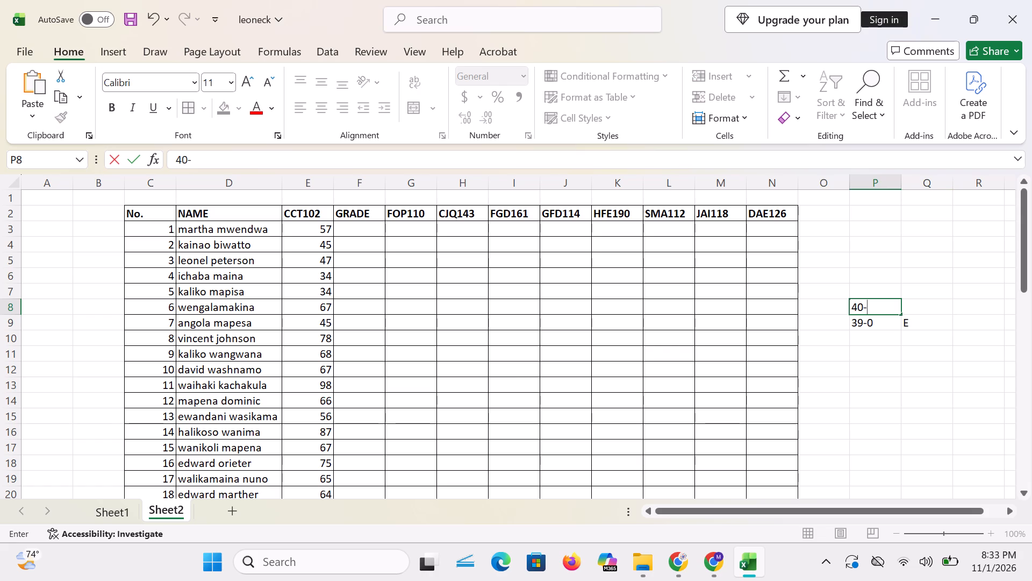
{"action": "type", "text": "55"}
{"action": "left_click", "coordinate": [918, 307]}
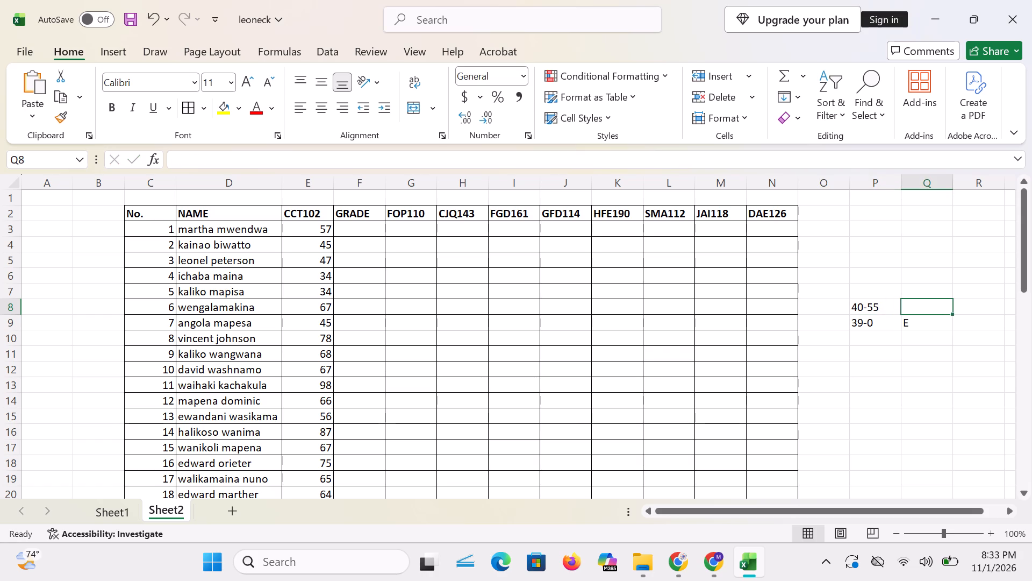
{"action": "left_click", "coordinate": [885, 310]}
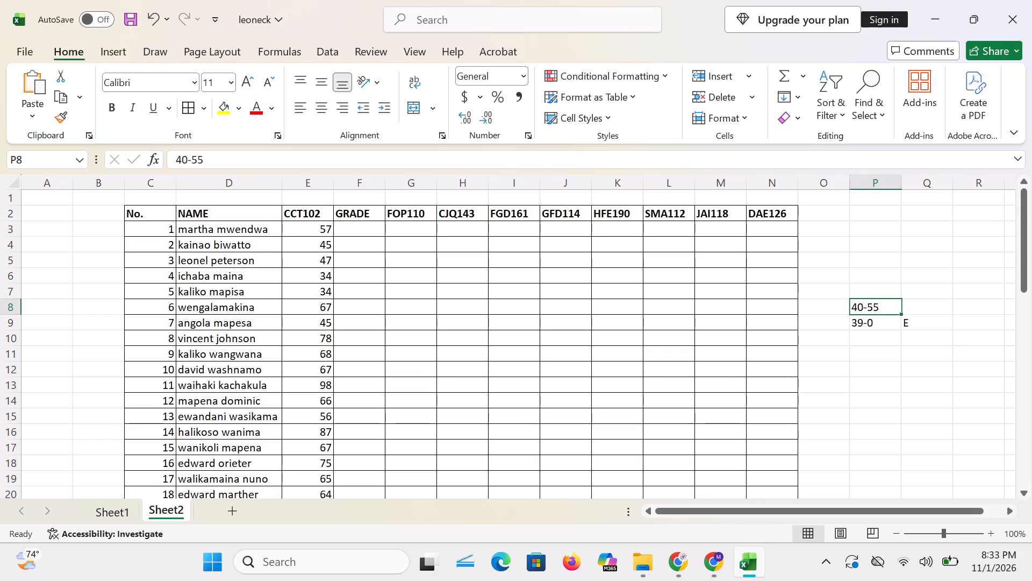
{"action": "triple_click", "coordinate": [885, 310]}
{"action": "key", "text": "BackSpace"}
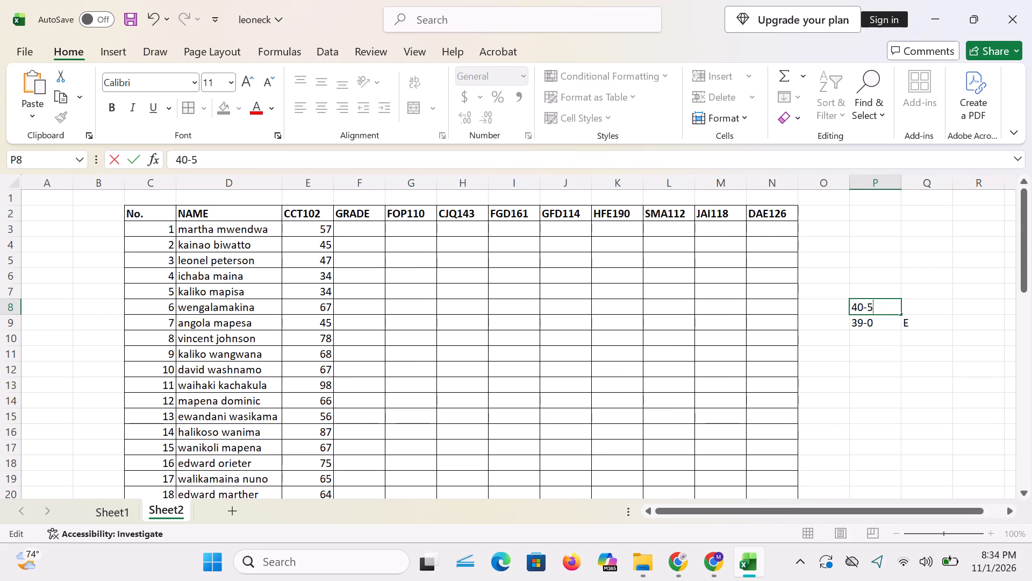
{"action": "key", "text": "5"}
{"action": "key", "text": "Right"}
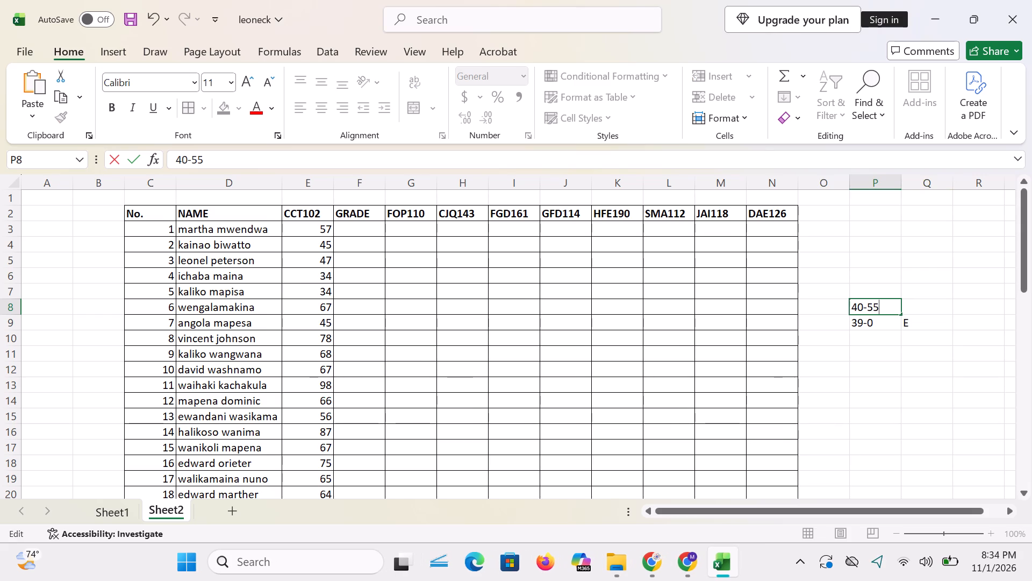
{"action": "left_click", "coordinate": [924, 307]}
{"action": "key", "text": "d"}
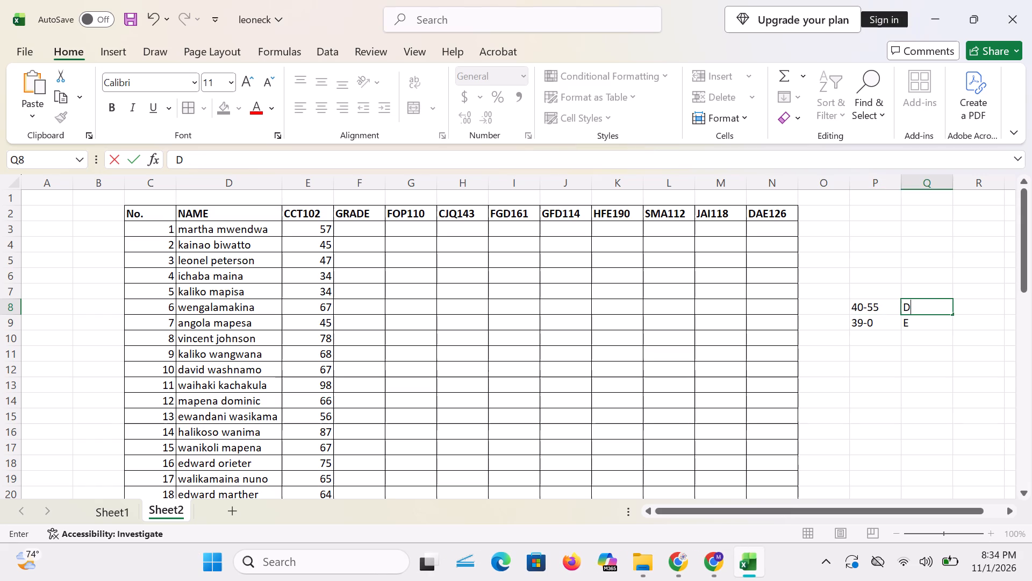
Add the range 56-65 in cell P7 and its grade C in Q7, above the D row.
{"action": "left_click", "coordinate": [880, 292]}
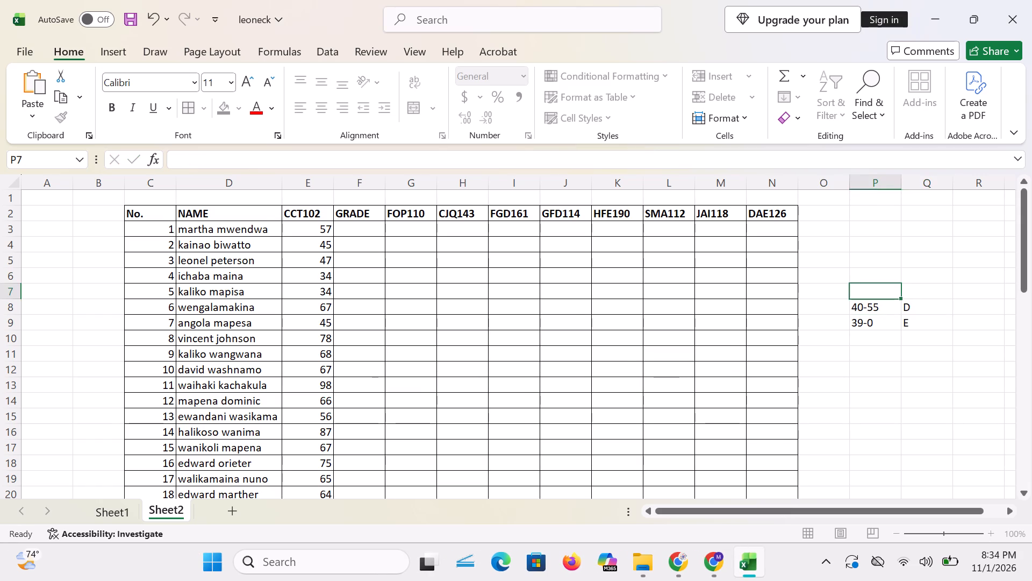
{"action": "type", "text": "56"}
{"action": "key", "text": "minus"}
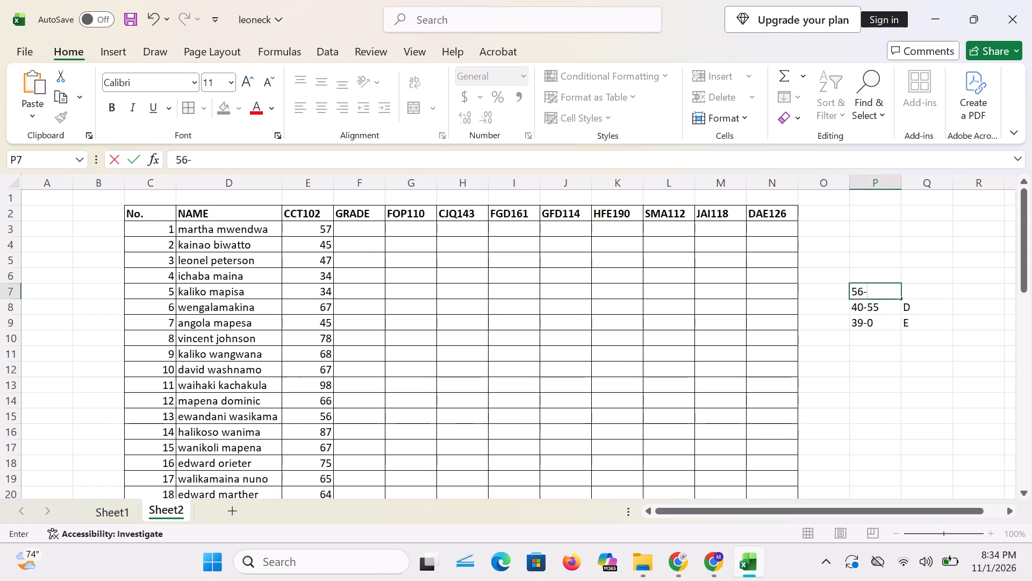
{"action": "type", "text": "70"}
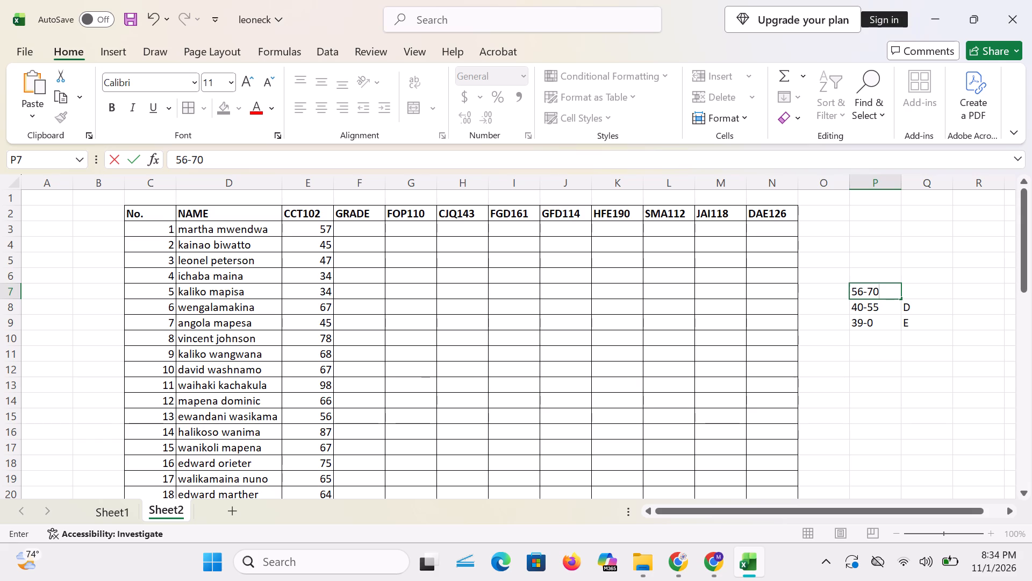
{"action": "key", "text": "BackSpace"}
{"action": "key", "text": "BackSpace"}
{"action": "key", "text": "6"}
{"action": "key", "text": "5"}
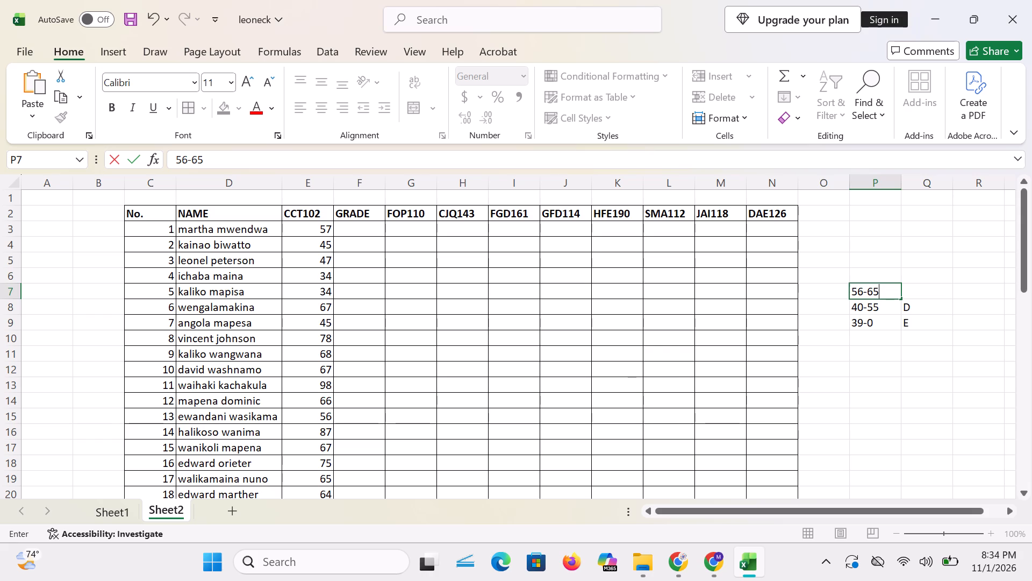
{"action": "right_click", "coordinate": [921, 293]}
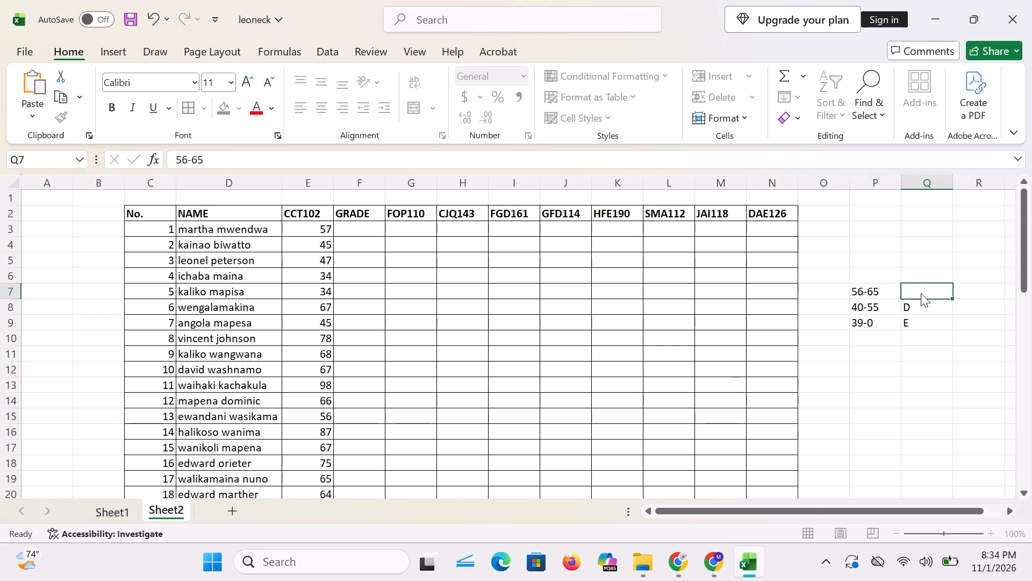
{"action": "left_click", "coordinate": [952, 336]}
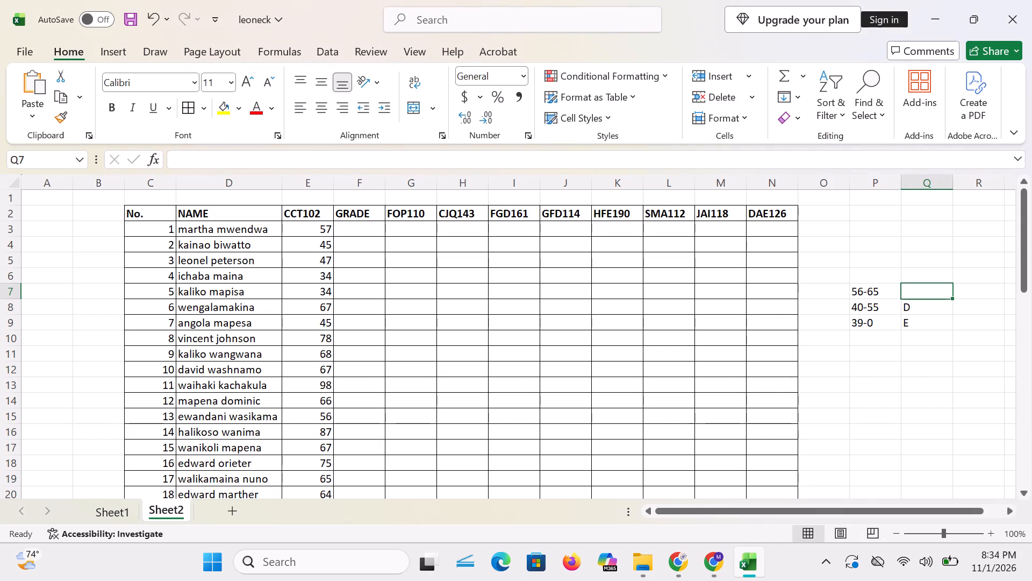
{"action": "key", "text": "c"}
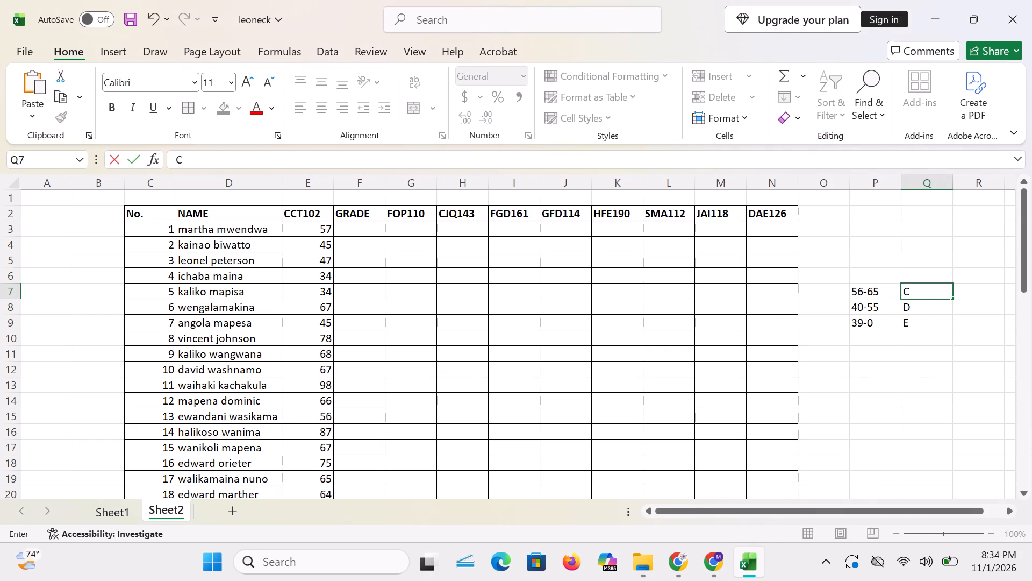
{"action": "left_click", "coordinate": [875, 278]}
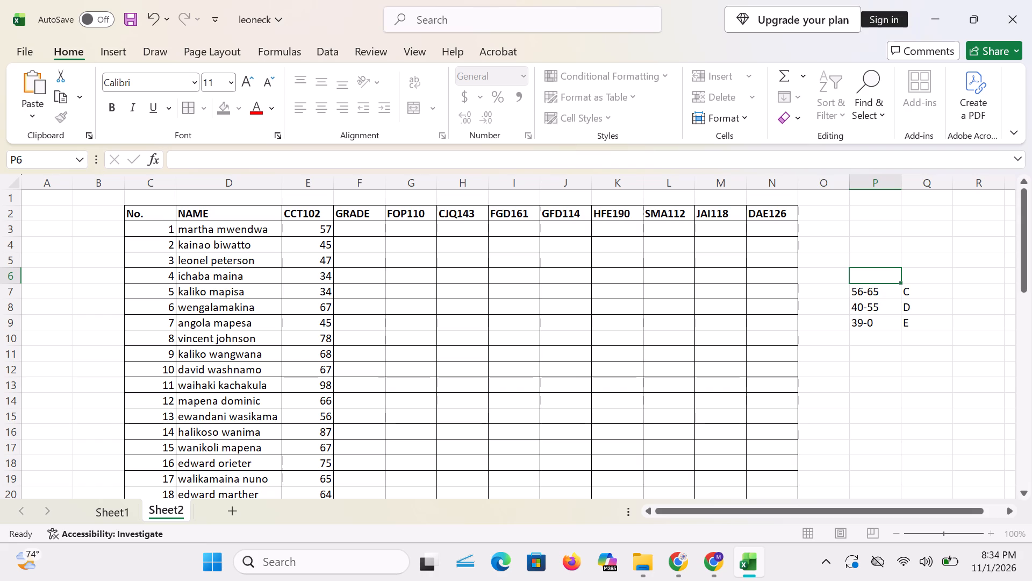
Add the range 66-79 in cell P6 and its grade B in Q6, above the C row.
{"action": "left_click", "coordinate": [867, 299]}
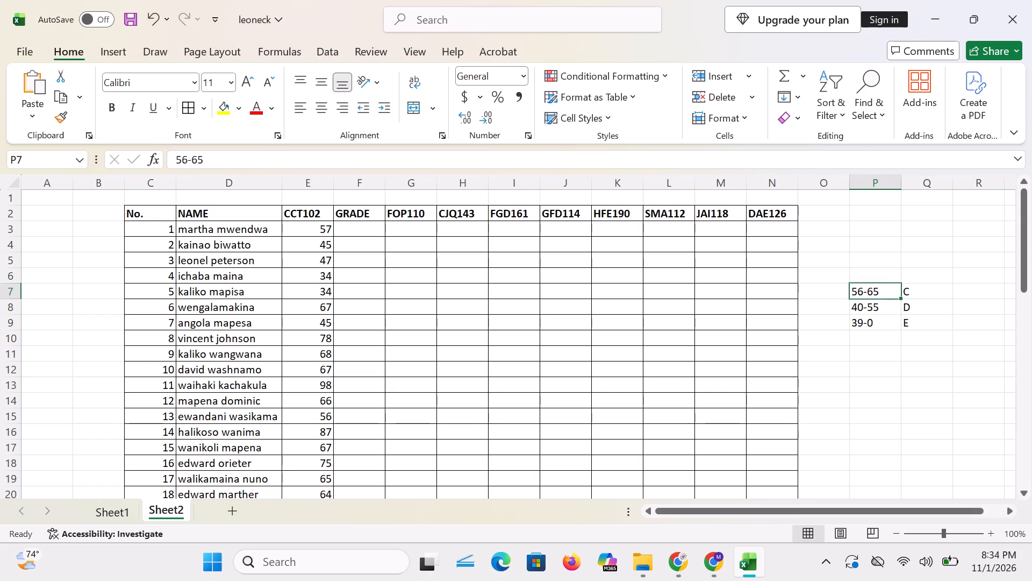
{"action": "left_click", "coordinate": [870, 276]}
{"action": "type", "text": "66"}
{"action": "key", "text": "minus"}
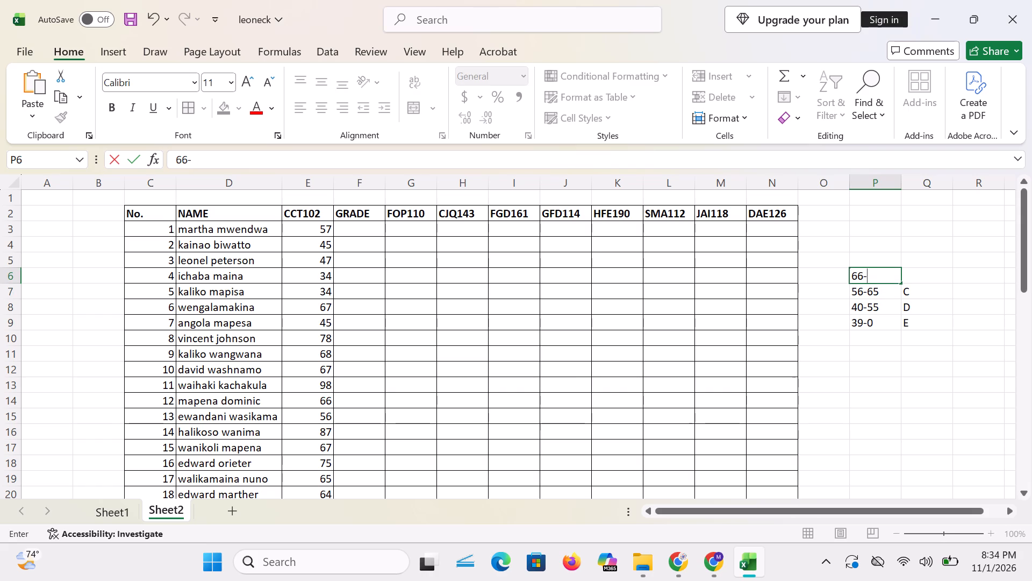
{"action": "key", "text": "7"}
{"action": "key", "text": "5"}
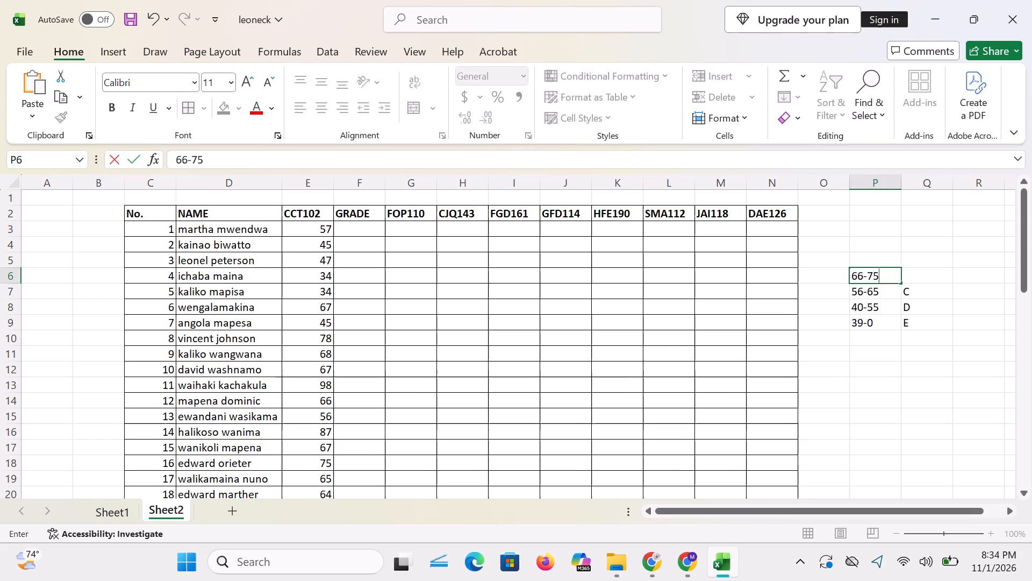
{"action": "key", "text": "BackSpace"}
{"action": "key", "text": "8"}
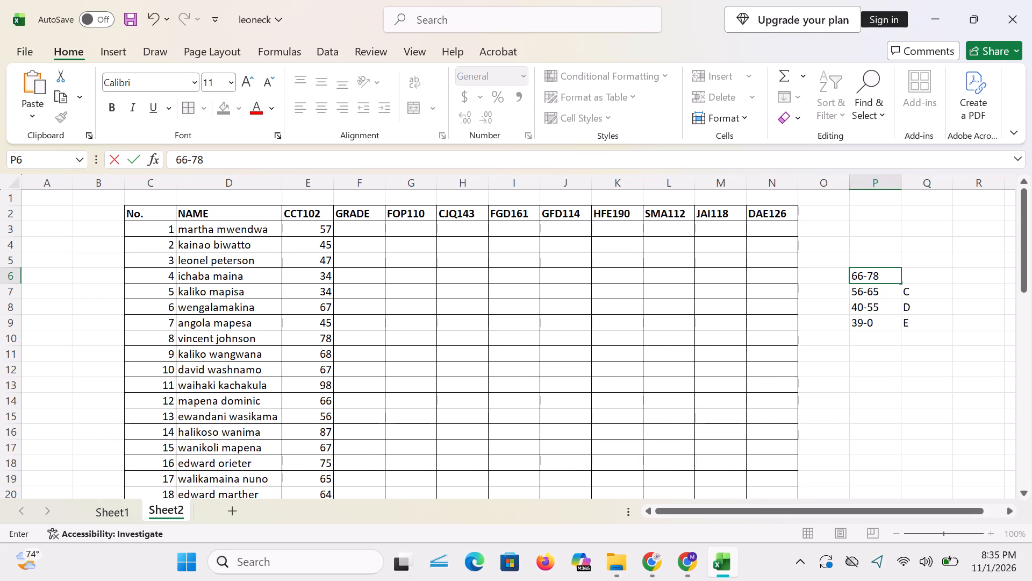
{"action": "key", "text": "BackSpace"}
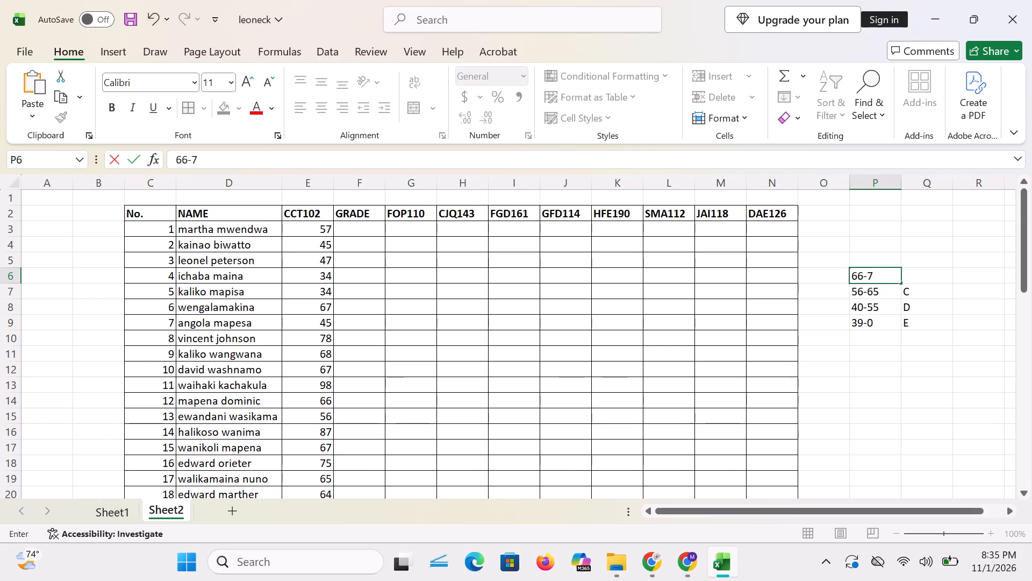
{"action": "key", "text": "BackSpace"}
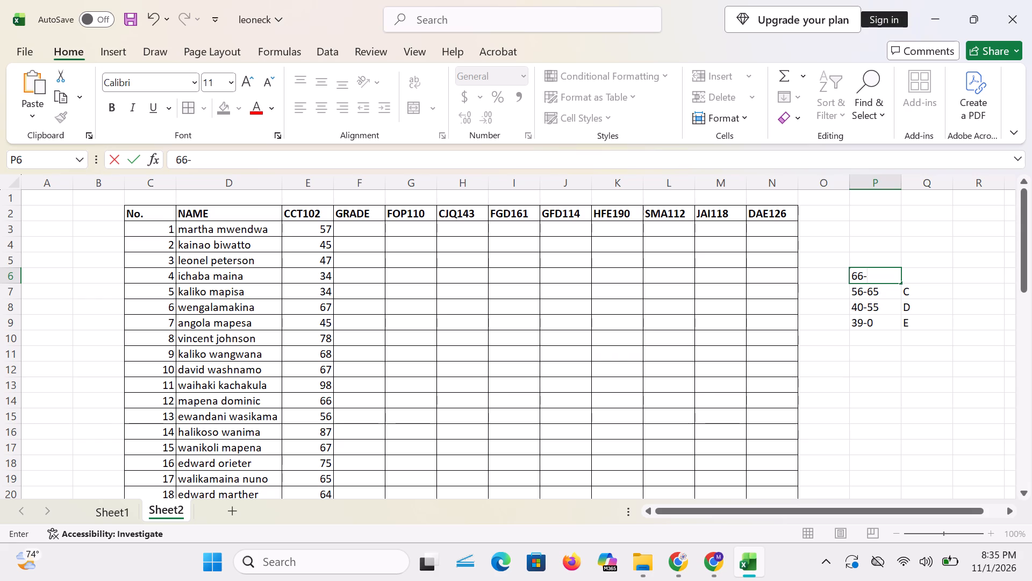
{"action": "type", "text": "79"}
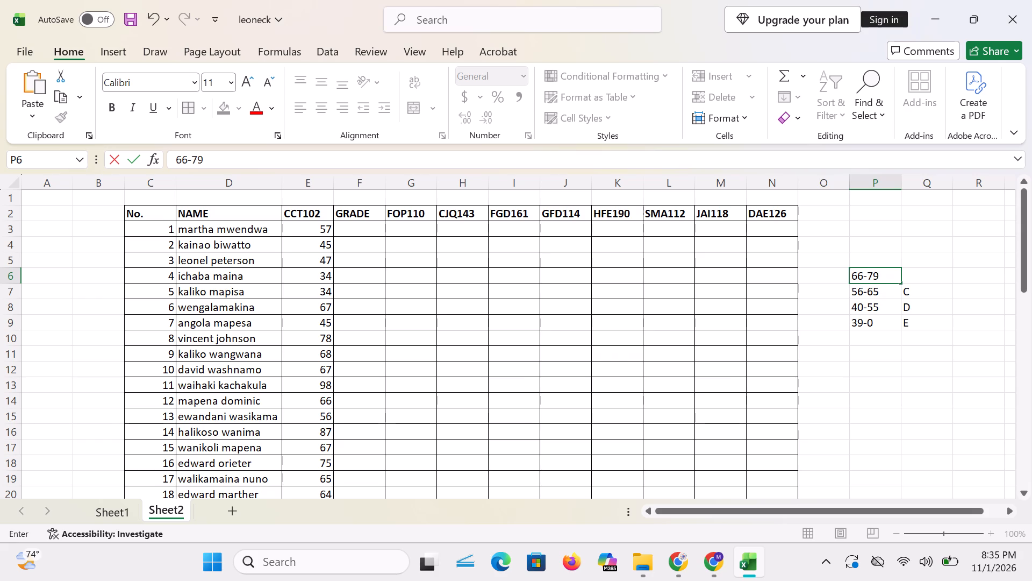
{"action": "left_click", "coordinate": [928, 272]}
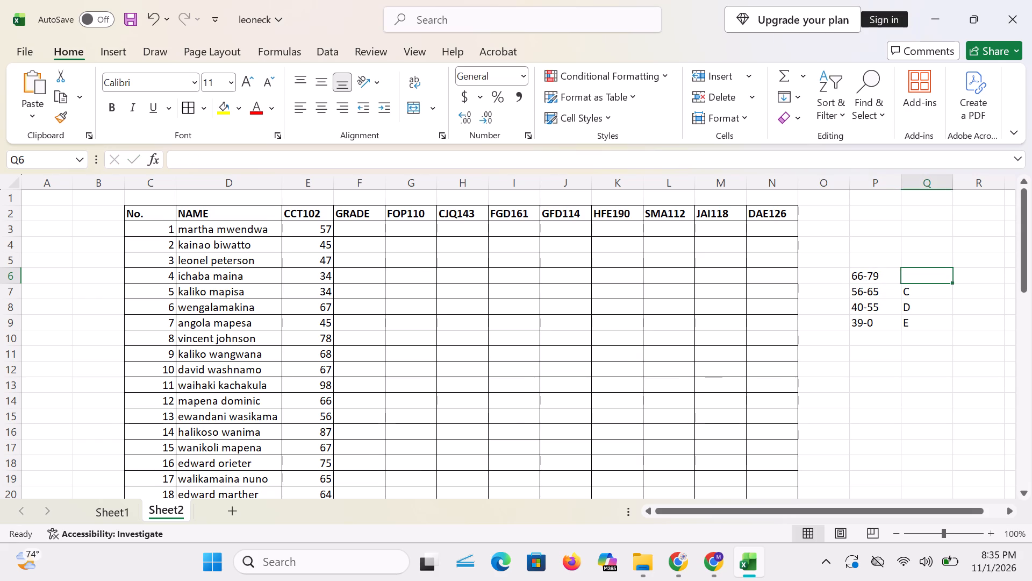
{"action": "key", "text": "b"}
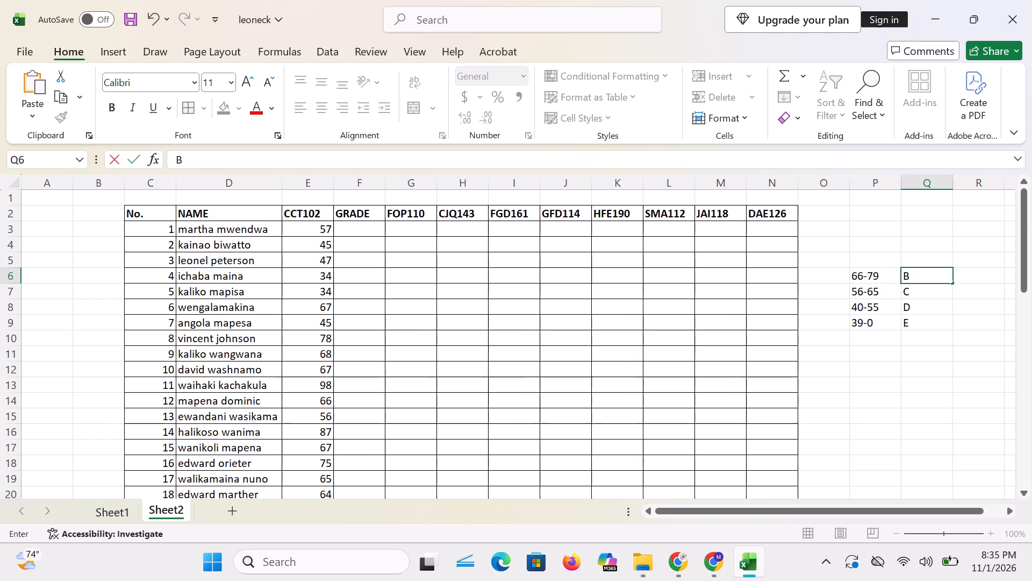
Complete the grading key with the range 80-100 in cell P5 and grade A in Q5, above the B row.
{"action": "left_click", "coordinate": [877, 260]}
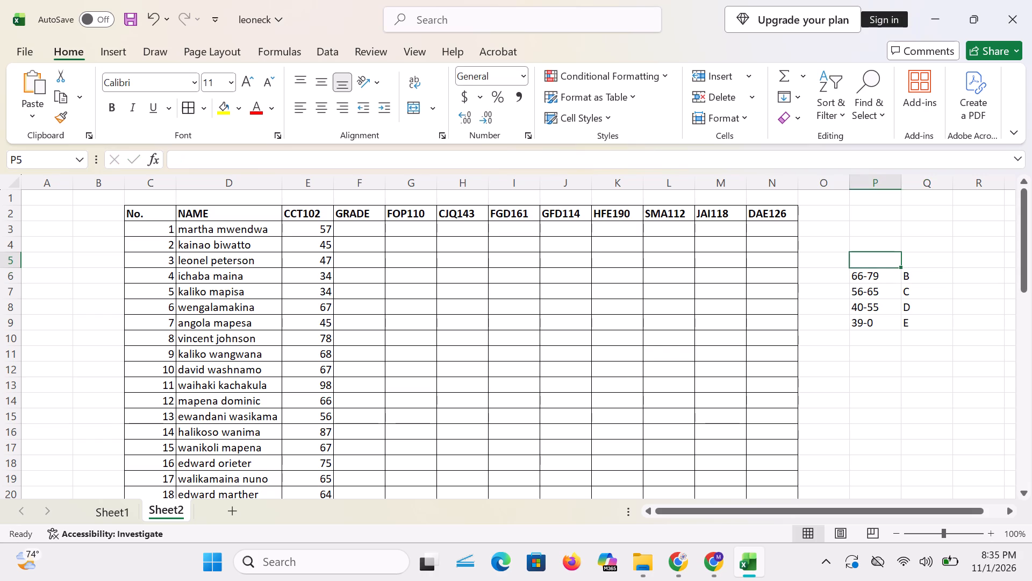
{"action": "type", "text": "80"}
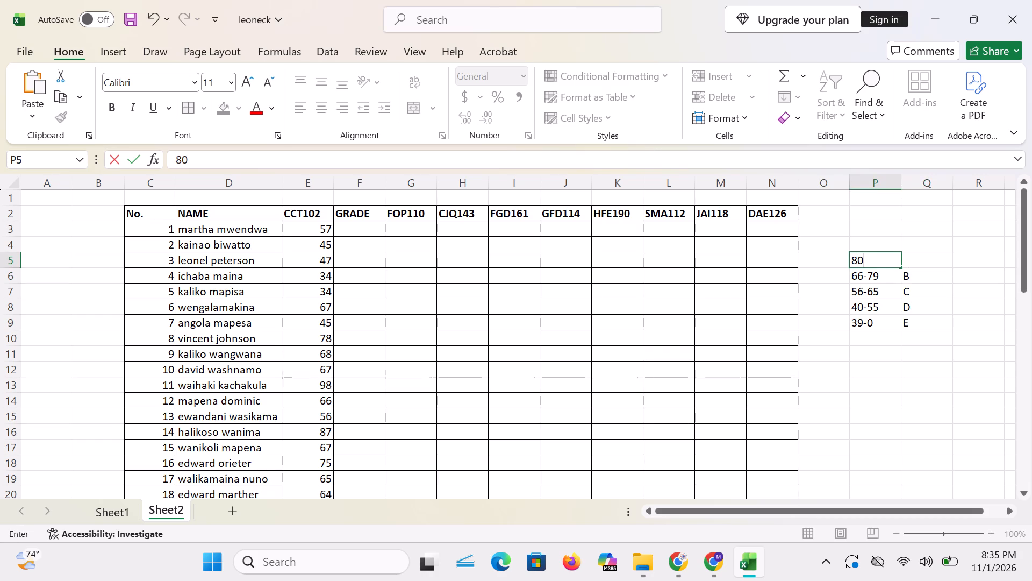
{"action": "key", "text": "minus"}
{"action": "type", "text": "100"}
{"action": "left_click", "coordinate": [923, 266]}
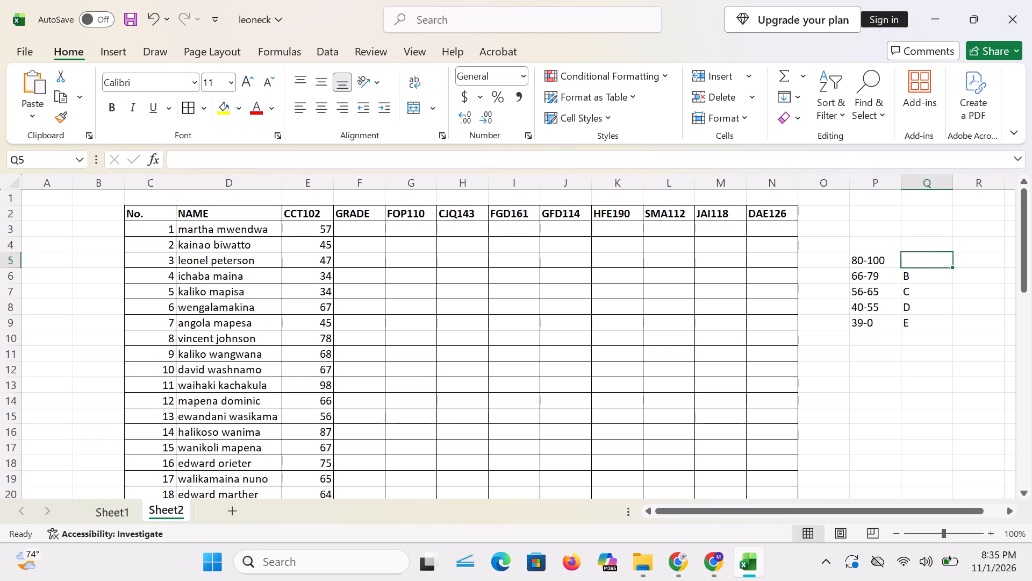
{"action": "key", "text": "a"}
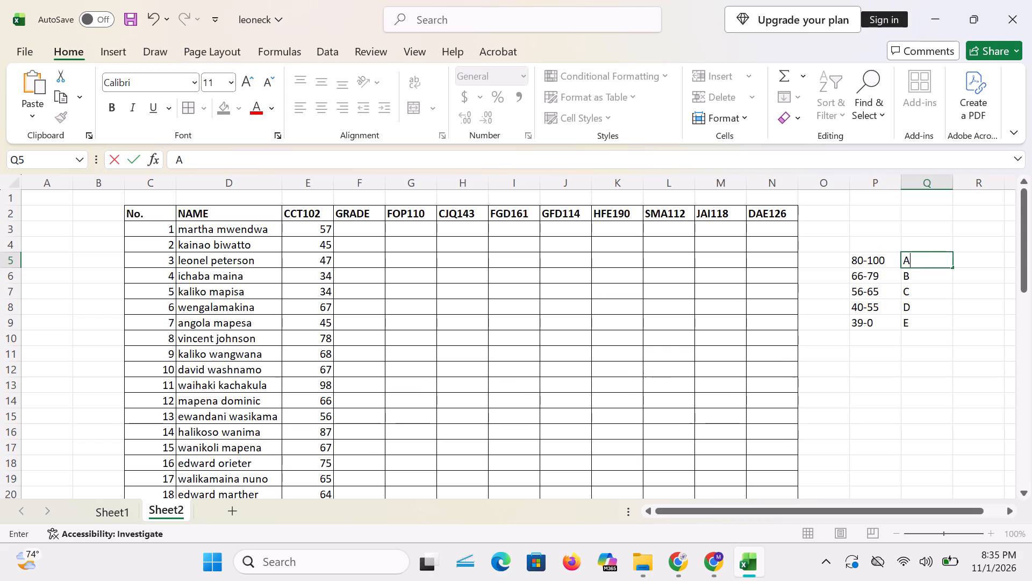
{"action": "left_click_drag", "start_coordinate": [862, 267], "coordinate": [901, 326]}
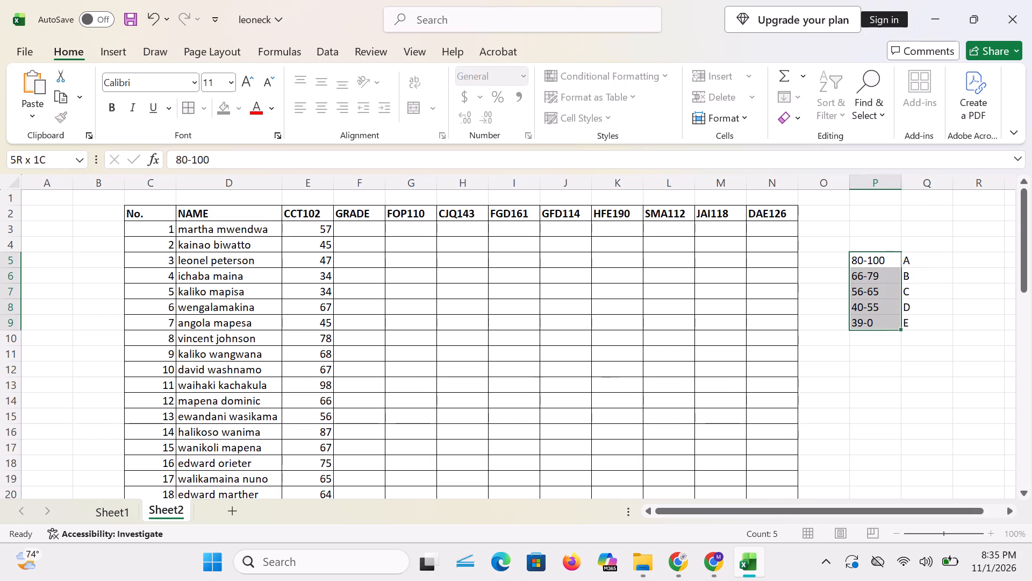
{"action": "left_click_drag", "start_coordinate": [901, 326], "coordinate": [904, 327]}
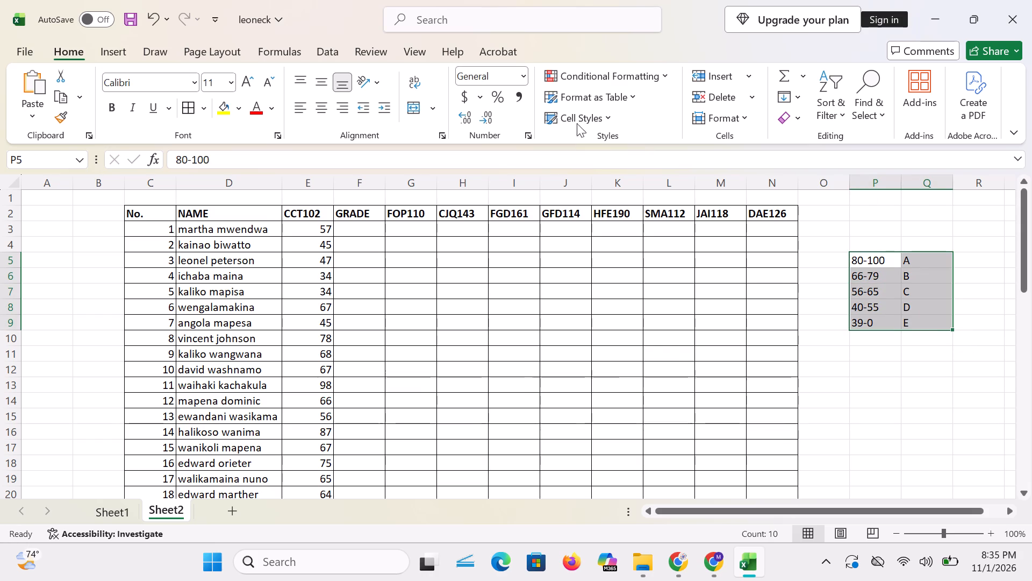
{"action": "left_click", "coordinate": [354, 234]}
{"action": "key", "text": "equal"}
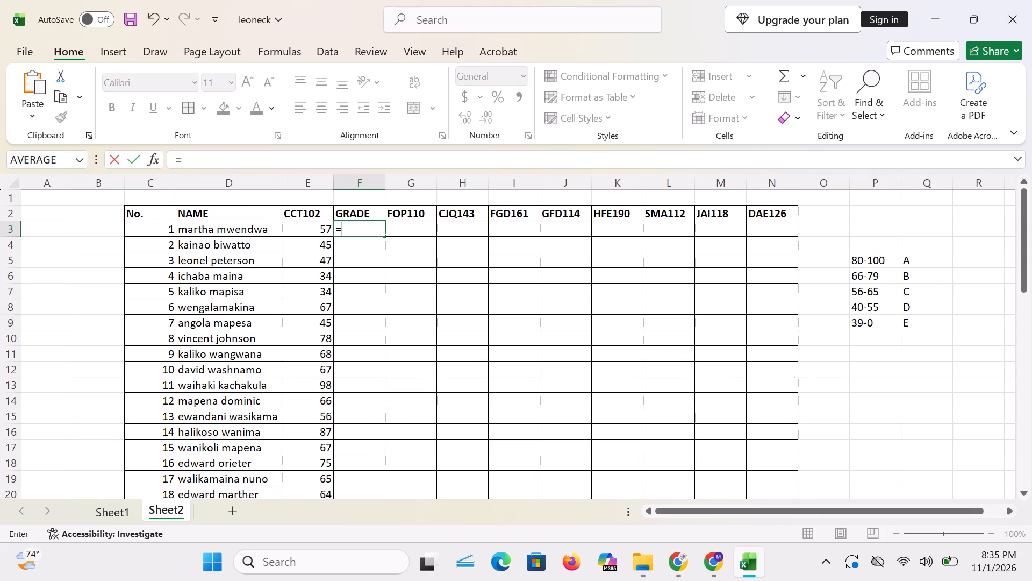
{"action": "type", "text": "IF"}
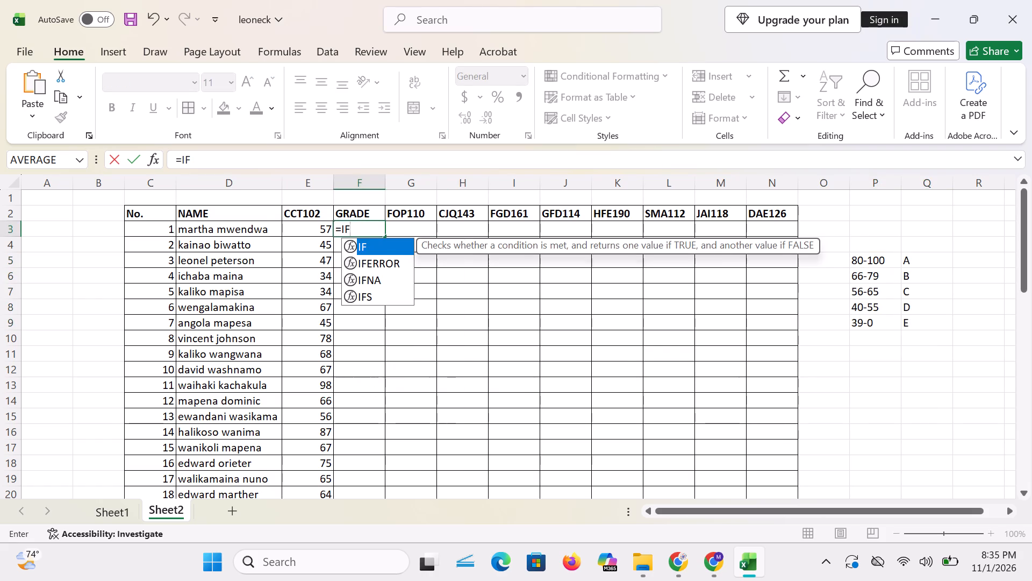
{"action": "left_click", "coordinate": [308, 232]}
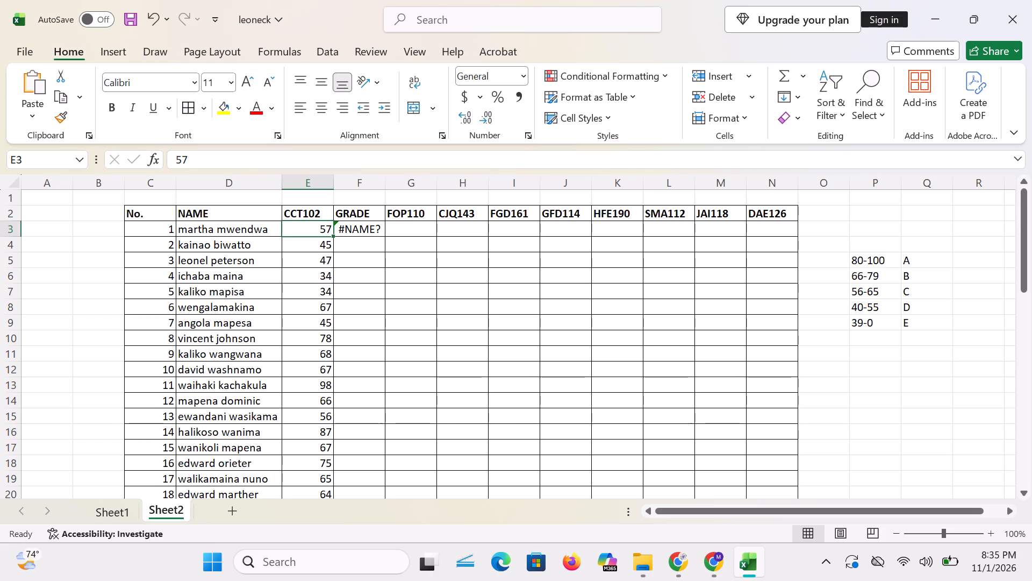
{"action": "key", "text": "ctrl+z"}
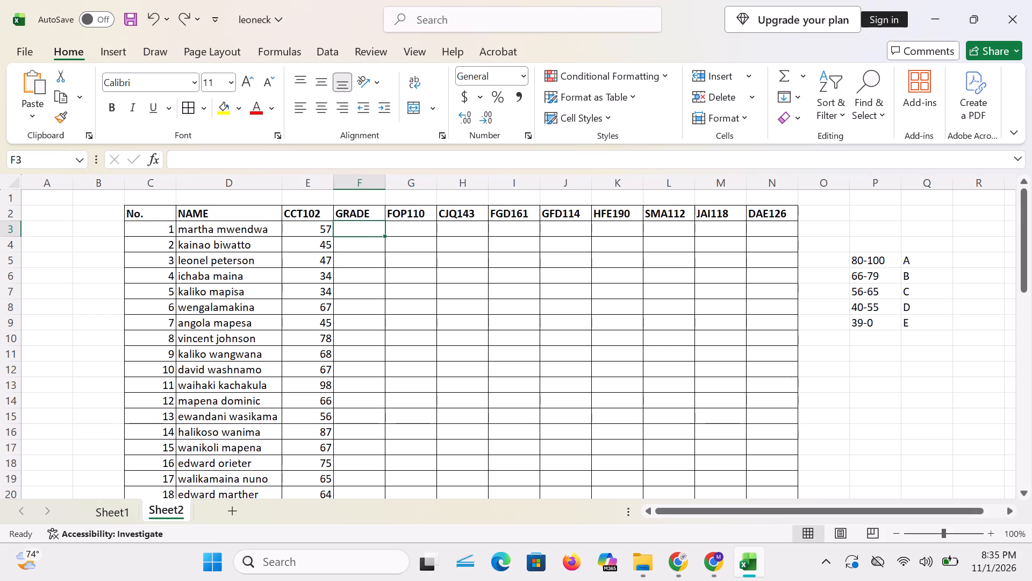
Begin an IF formula in cell F3 of the GRADE column that tests E3>=80 and gives "A" when true.
{"action": "key", "text": "equal"}
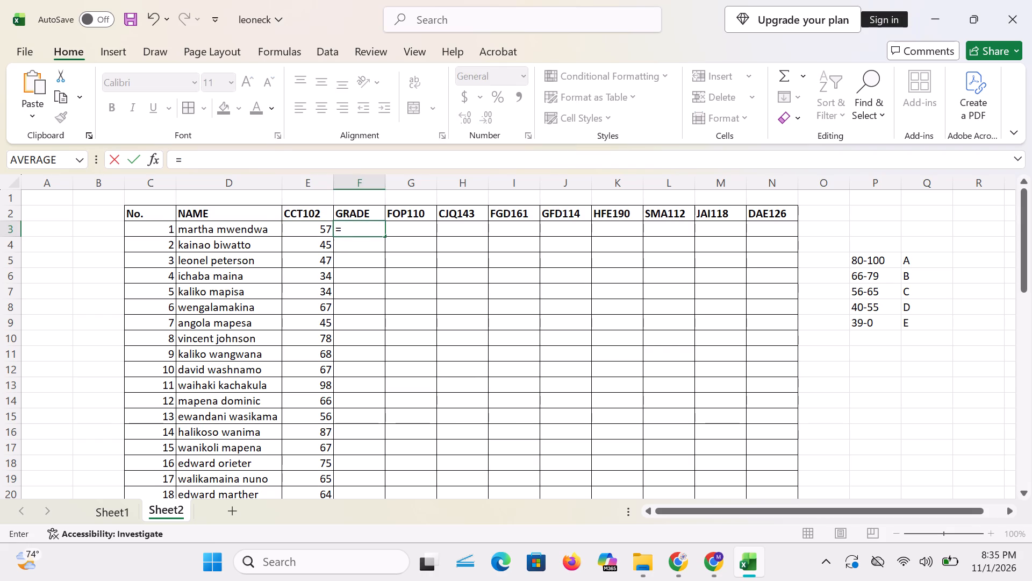
{"action": "type", "text": "IF"}
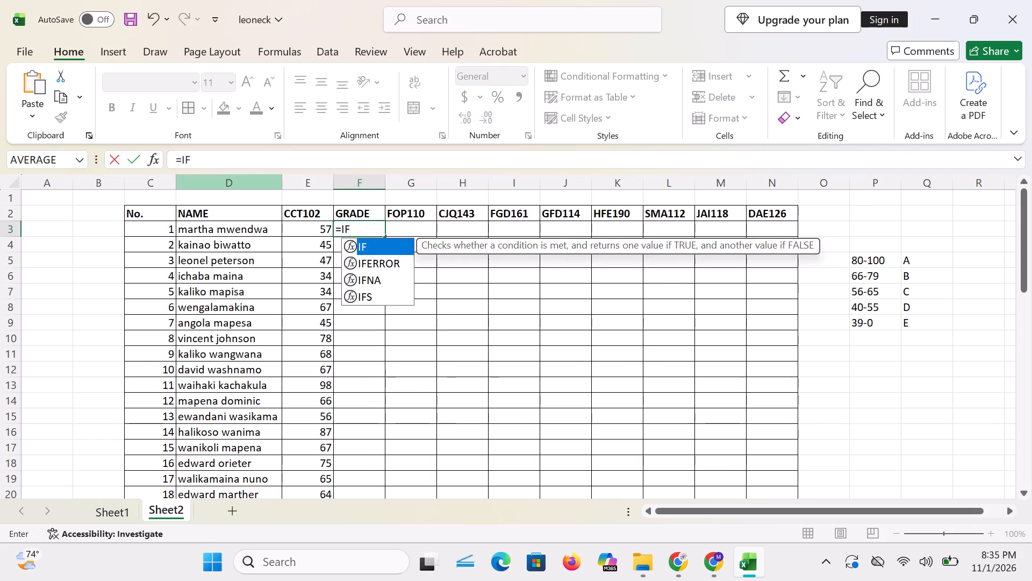
{"action": "double_click", "coordinate": [368, 240]}
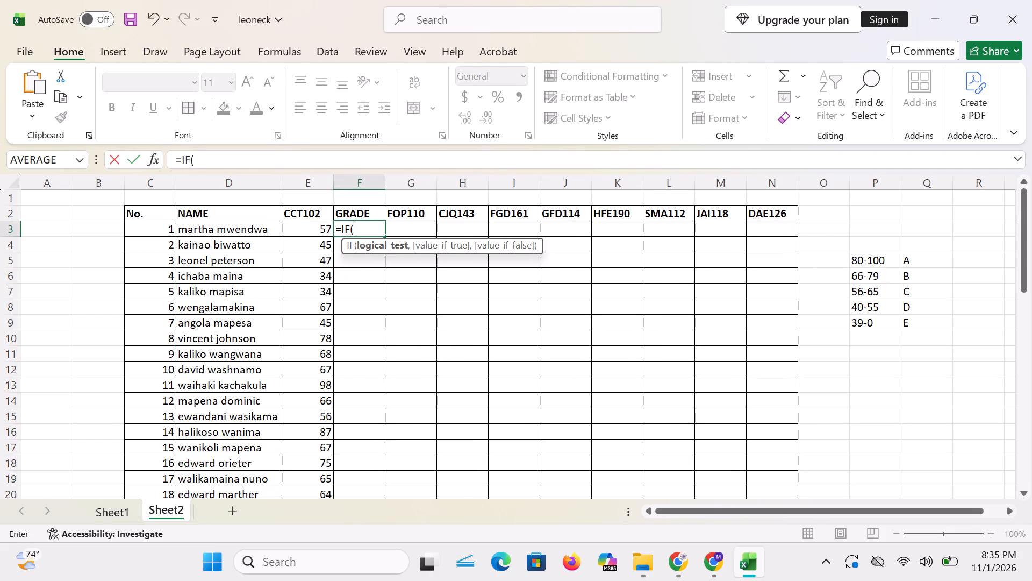
{"action": "left_click", "coordinate": [328, 233]}
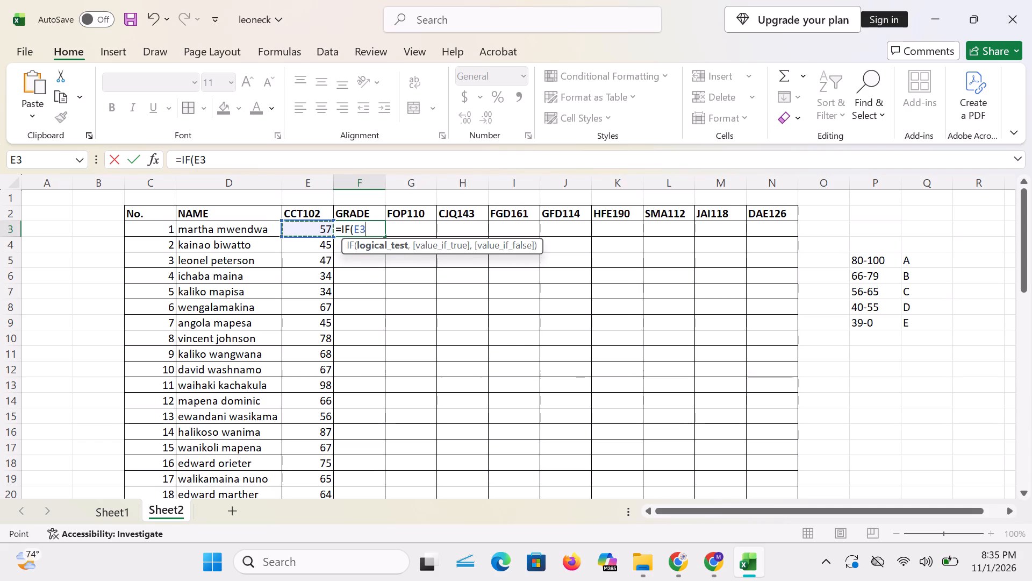
{"action": "key", "text": "shift+greater"}
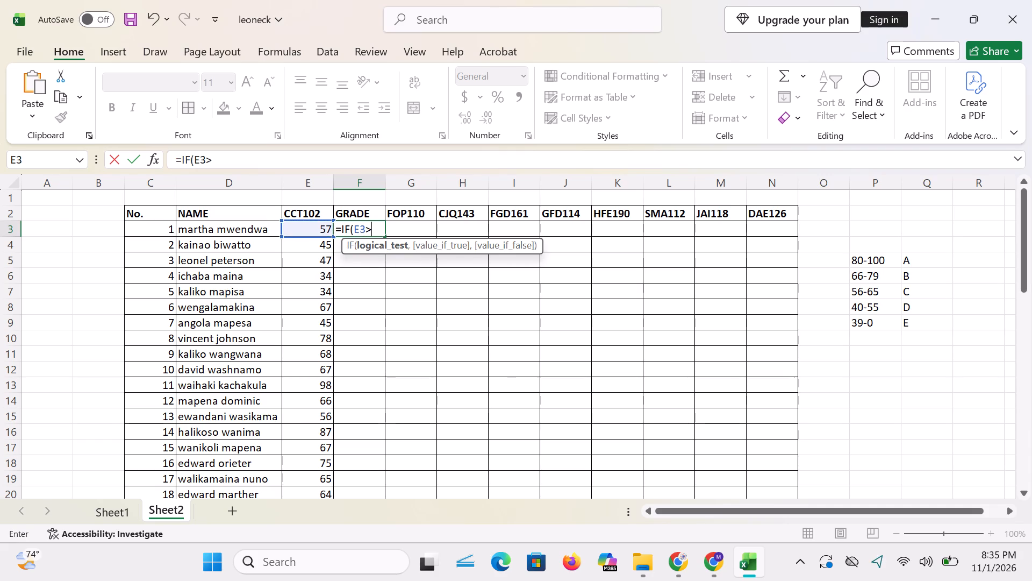
{"action": "key", "text": "equal"}
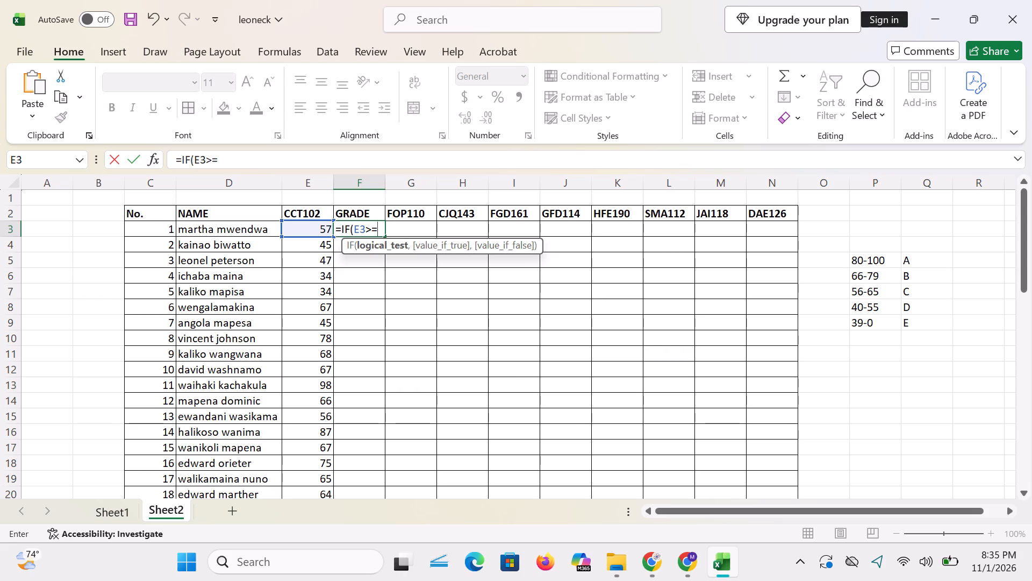
{"action": "type", "text": "80"}
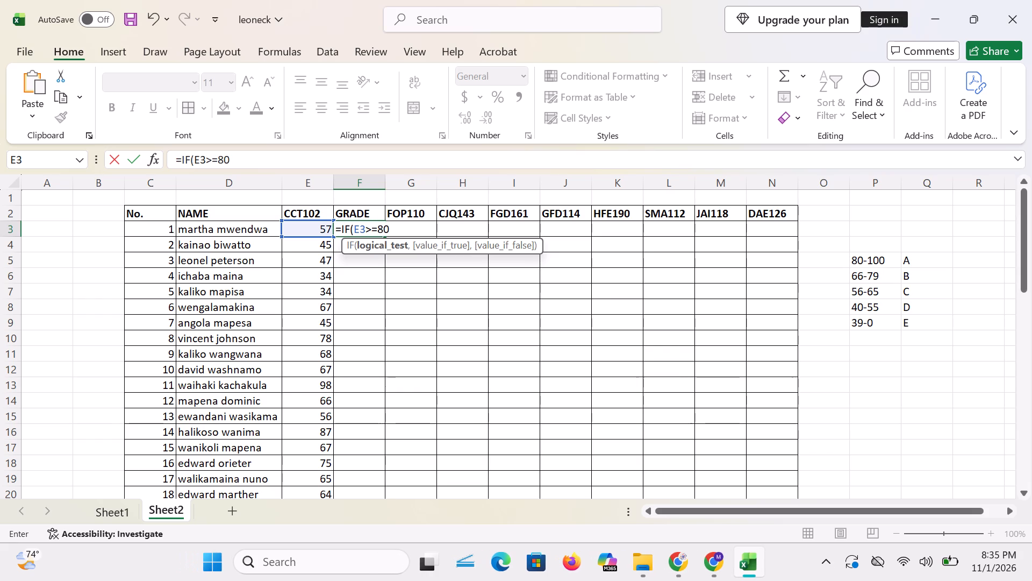
{"action": "key", "text": "period"}
{"action": "key", "text": "BackSpace"}
{"action": "key", "text": "comma"}
{"action": "key", "text": "a"}
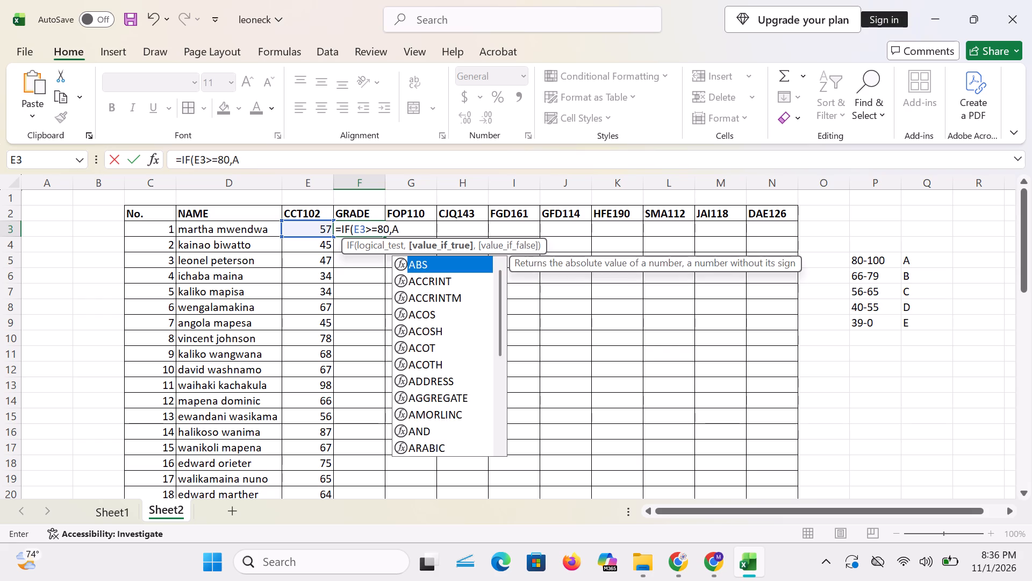
{"action": "key", "text": "BackSpace"}
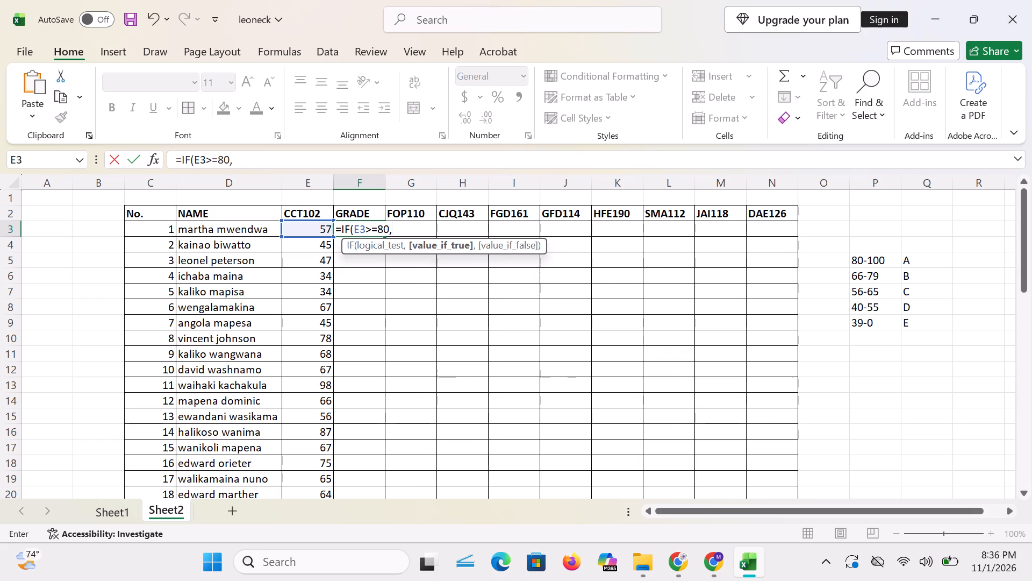
{"action": "key", "text": "shift+quotedbl"}
{"action": "key", "text": "a"}
{"action": "key", "text": "shift+quotedbl"}
{"action": "key", "text": "comma"}
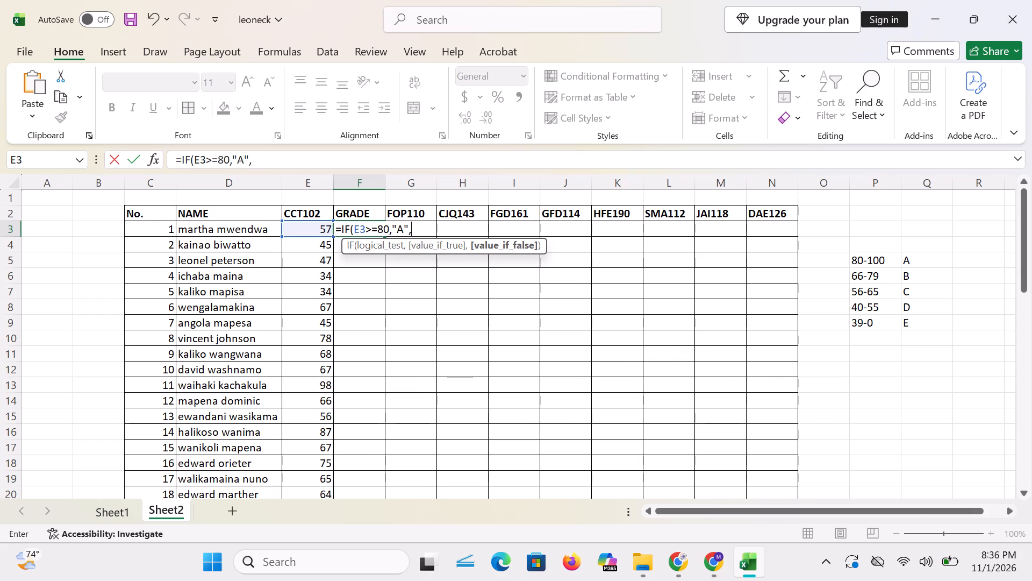
Nest a second IF as the false value of the F3 formula, with the test E3>=66.
{"action": "key", "text": "i"}
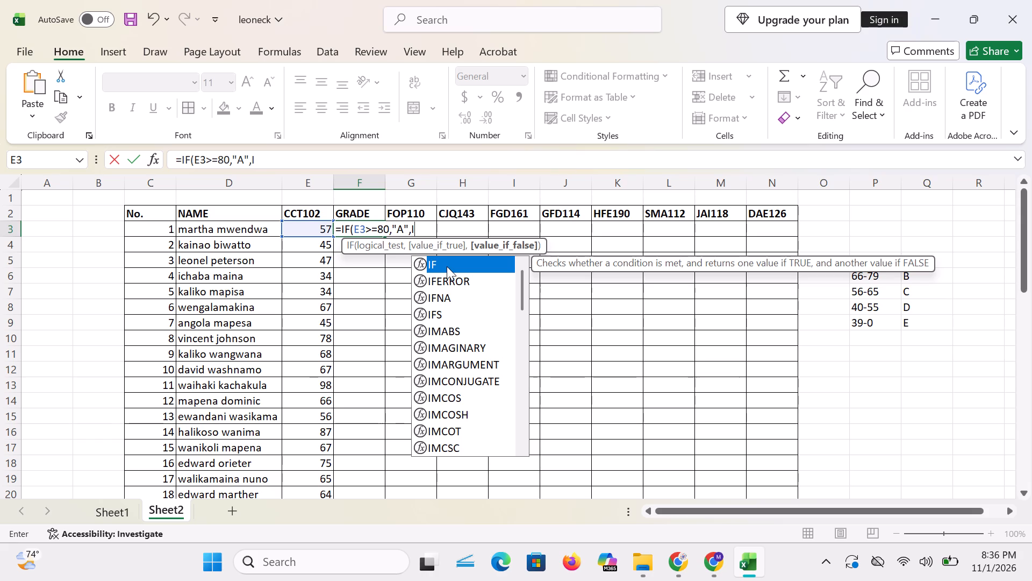
{"action": "right_click", "coordinate": [447, 266]}
{"action": "right_click", "coordinate": [447, 266]}
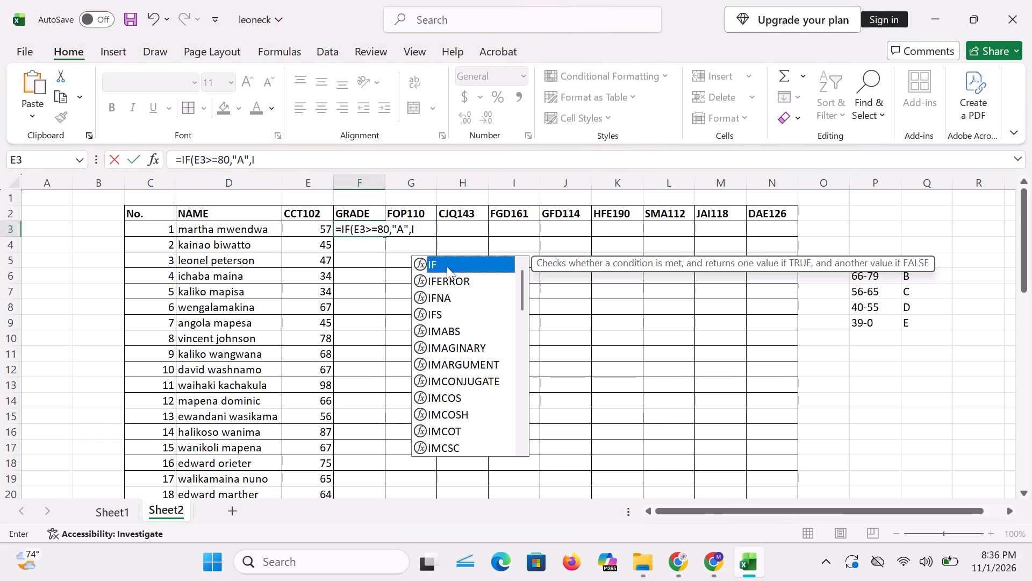
{"action": "right_click", "coordinate": [447, 266]}
{"action": "right_click", "coordinate": [447, 266]}
{"action": "double_click", "coordinate": [447, 266]}
{"action": "left_click", "coordinate": [304, 225]}
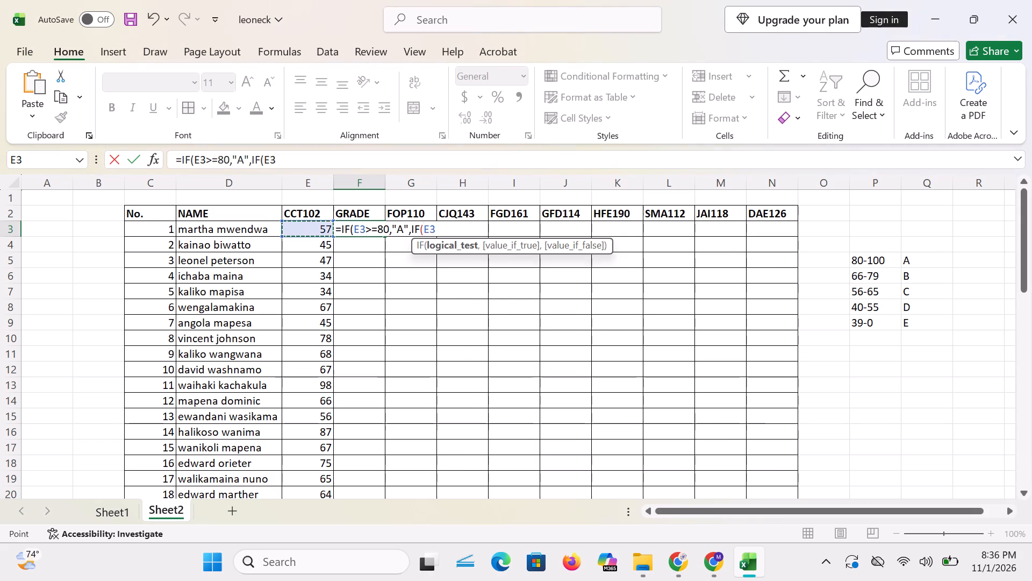
{"action": "type", "text": ">="}
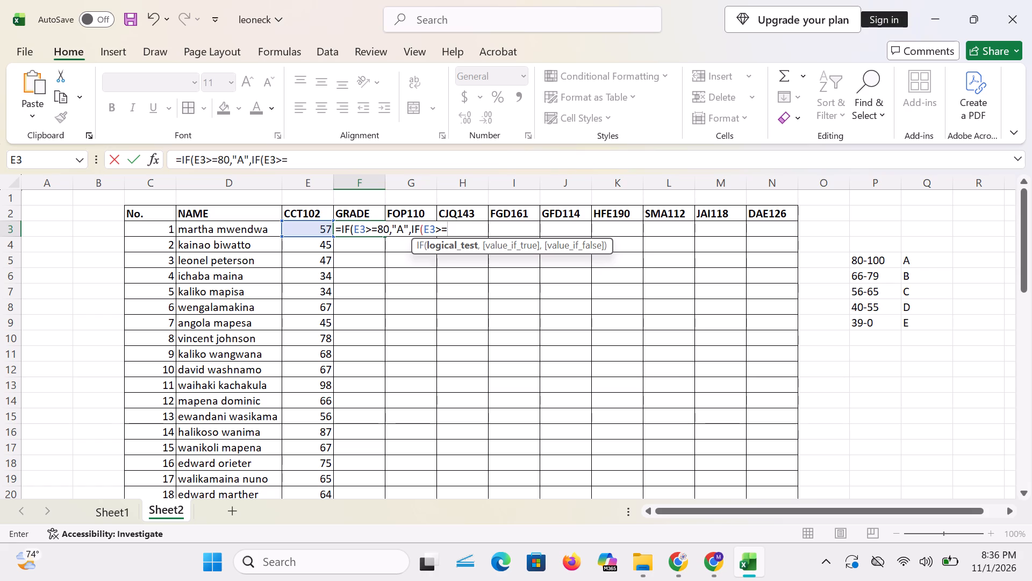
{"action": "type", "text": "66"}
{"action": "key", "text": "comma"}
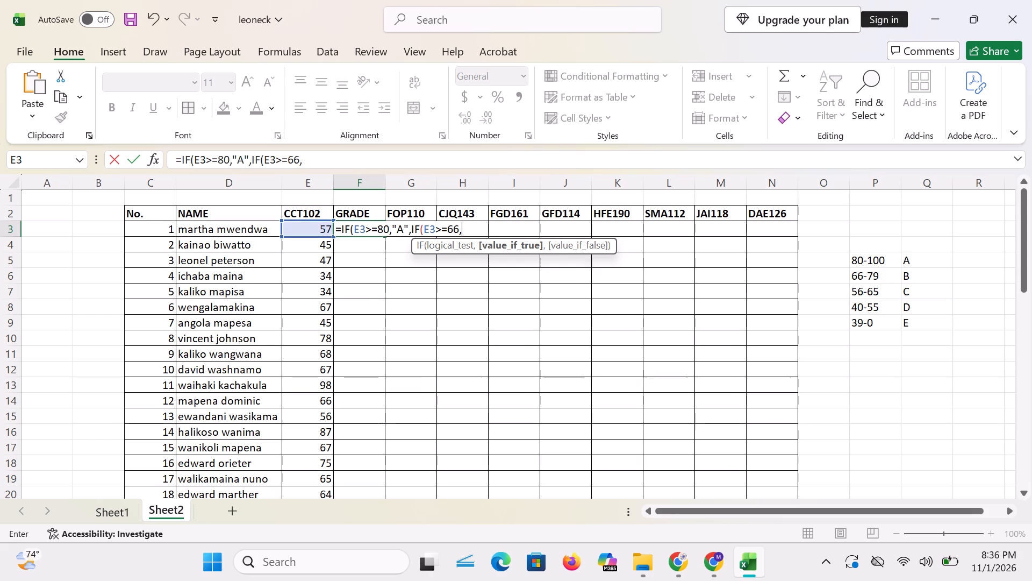
Give the second IF in the F3 formula "B" as its value when true, ready for a false value.
{"action": "left_click", "coordinate": [317, 166]}
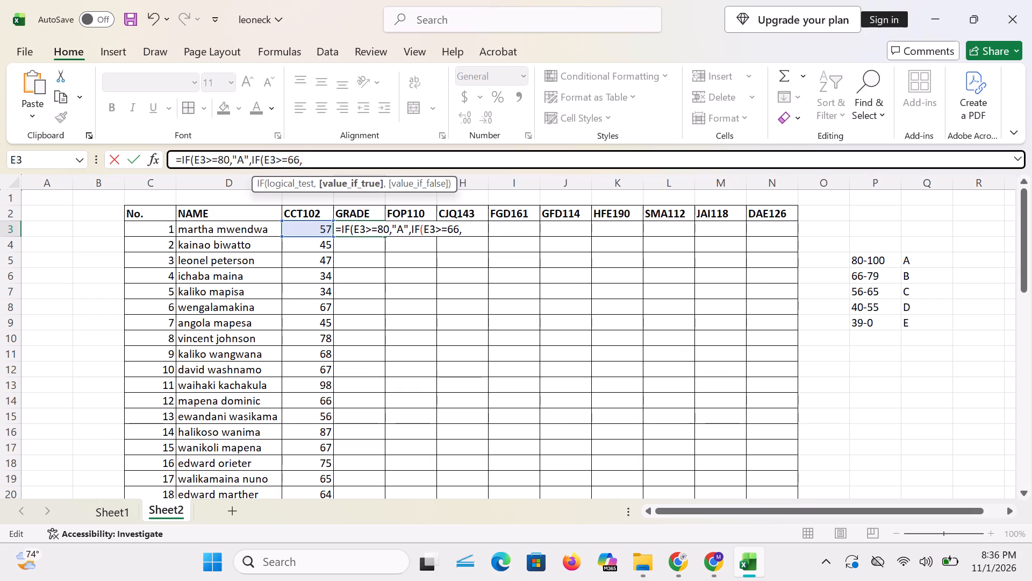
{"action": "key", "text": "Return"}
{"action": "key", "text": "apostrophe"}
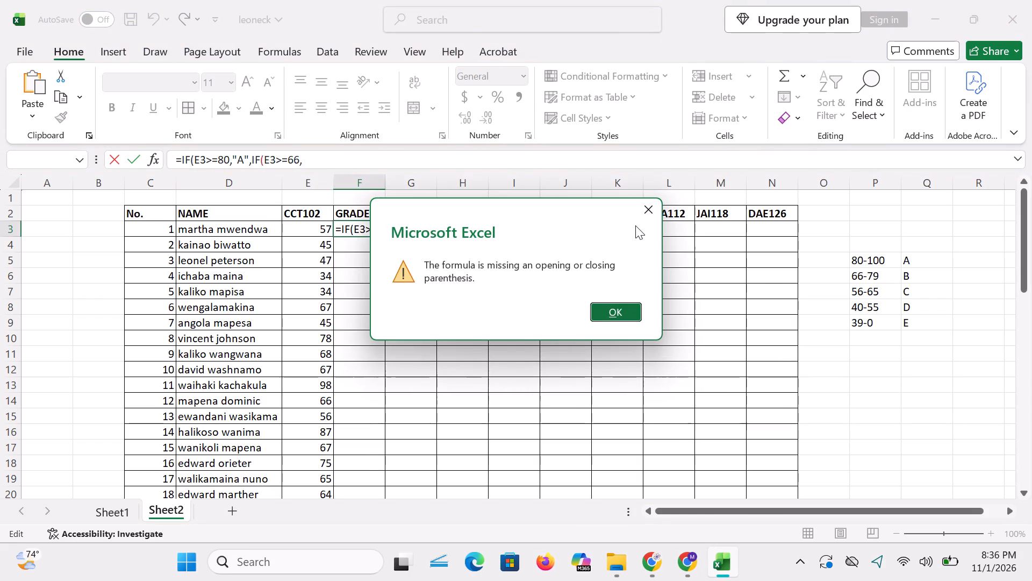
{"action": "key", "text": "shift+quotedbl"}
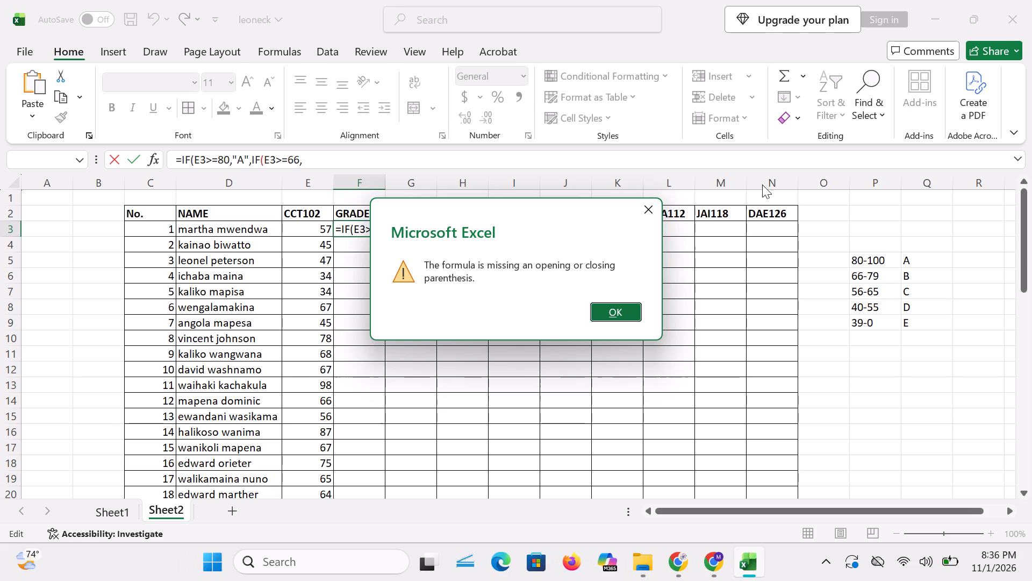
{"action": "left_click", "coordinate": [648, 213]}
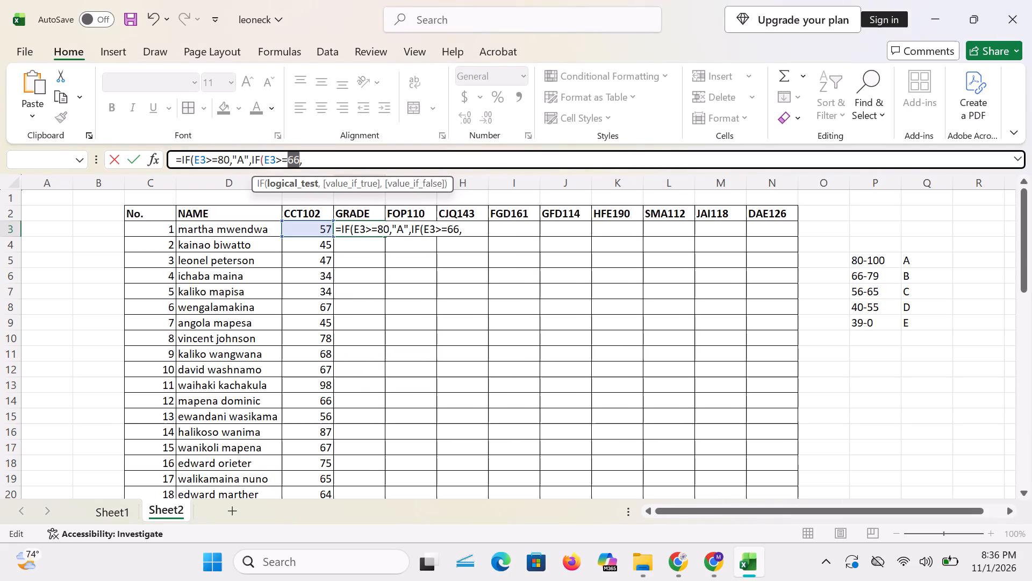
{"action": "left_click", "coordinate": [484, 230]}
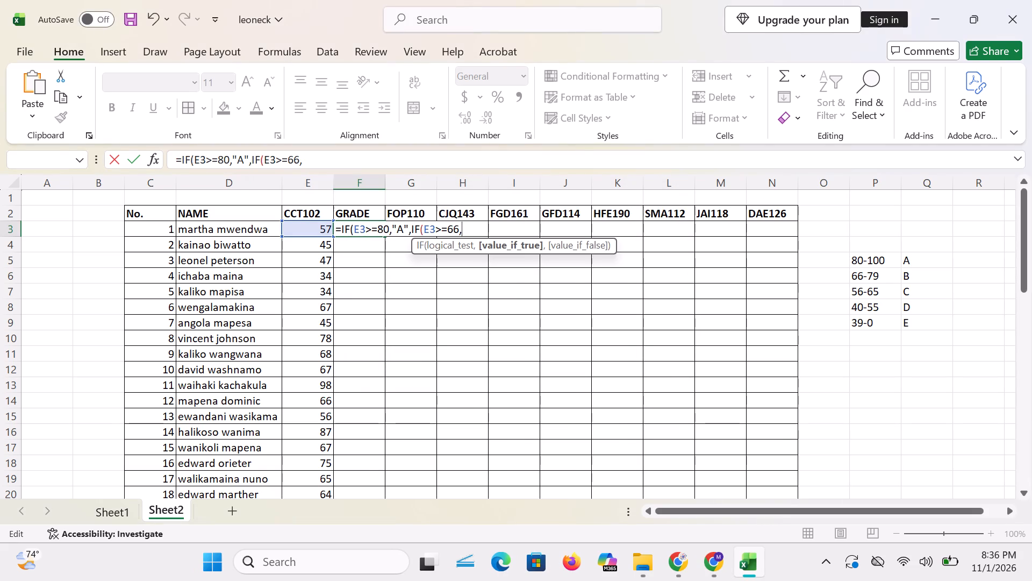
{"action": "key", "text": "shift+quotedbl"}
{"action": "key", "text": "a"}
{"action": "key", "text": "BackSpace"}
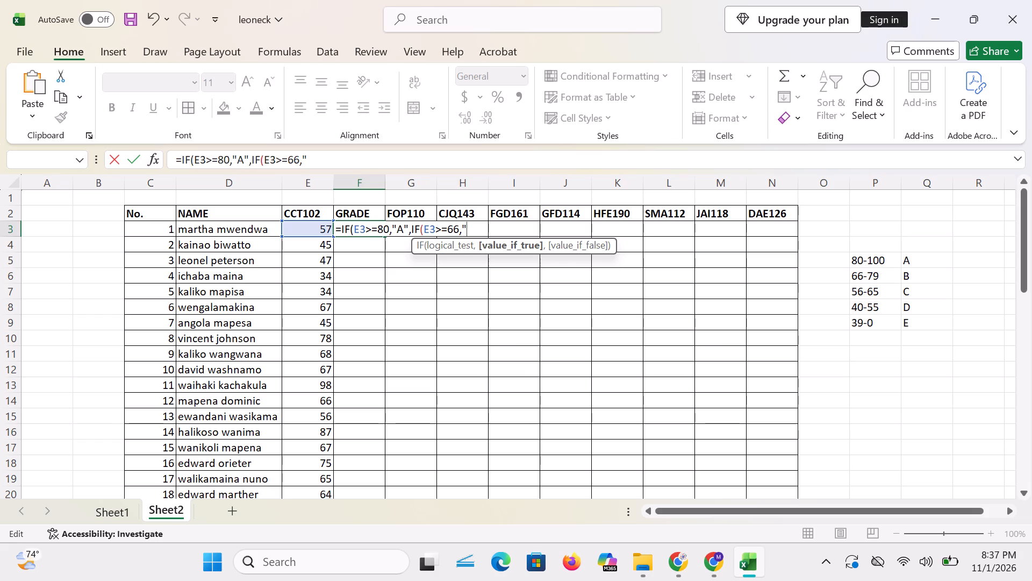
{"action": "key", "text": "b"}
{"action": "key", "text": "Return"}
{"action": "key", "text": "apostrophe"}
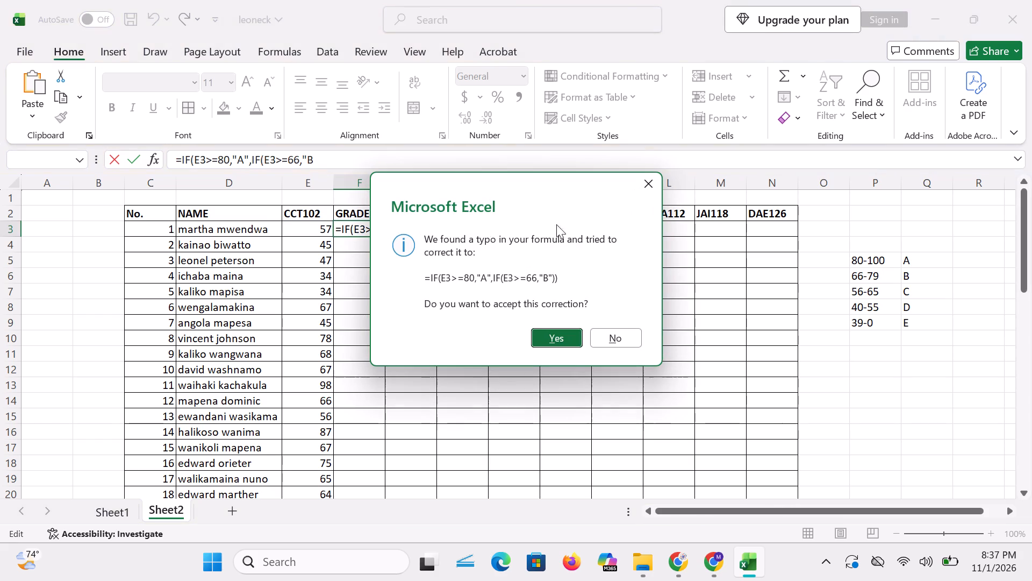
{"action": "left_click", "coordinate": [650, 184]}
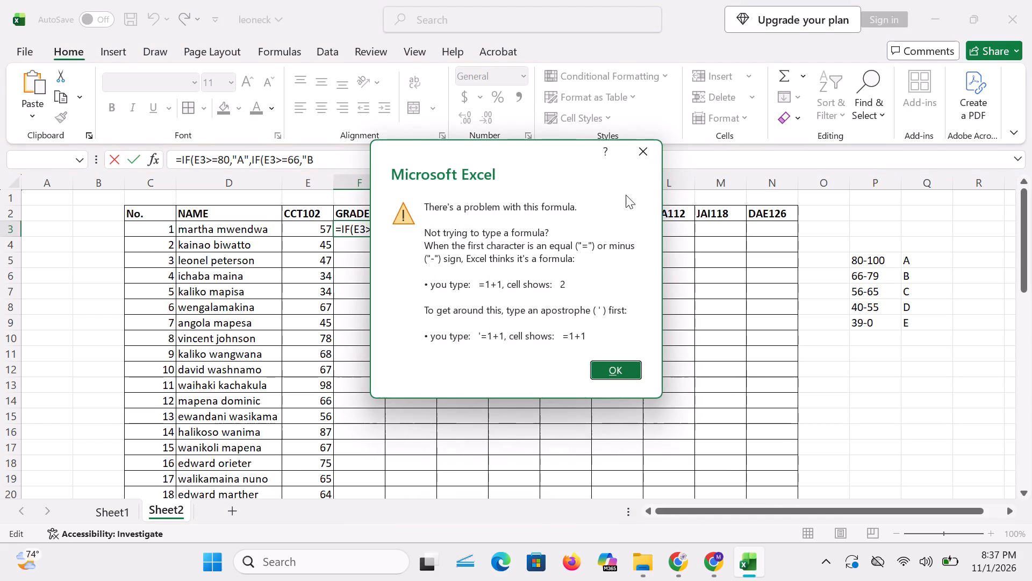
{"action": "left_click", "coordinate": [643, 160]}
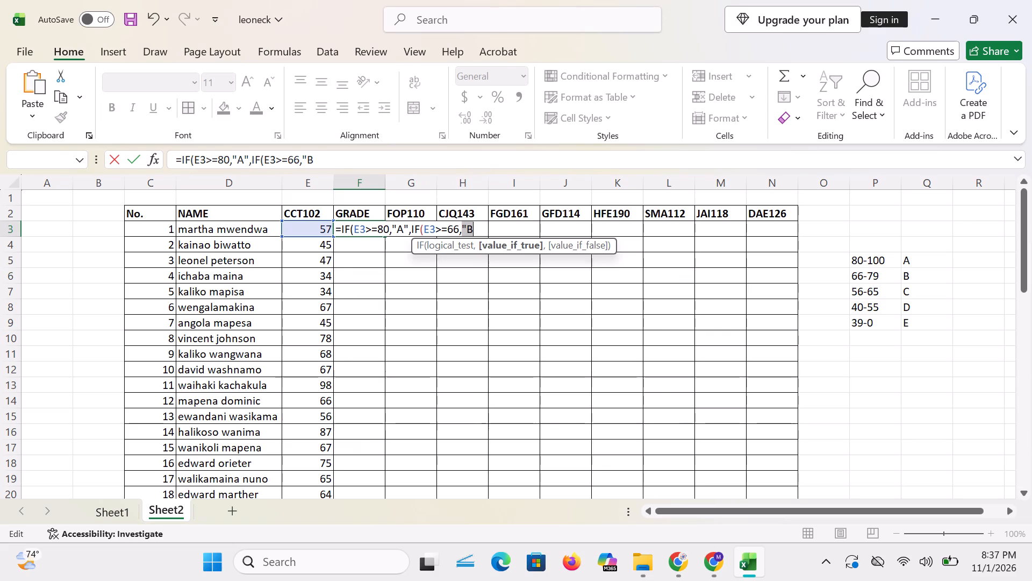
{"action": "left_click", "coordinate": [485, 229]}
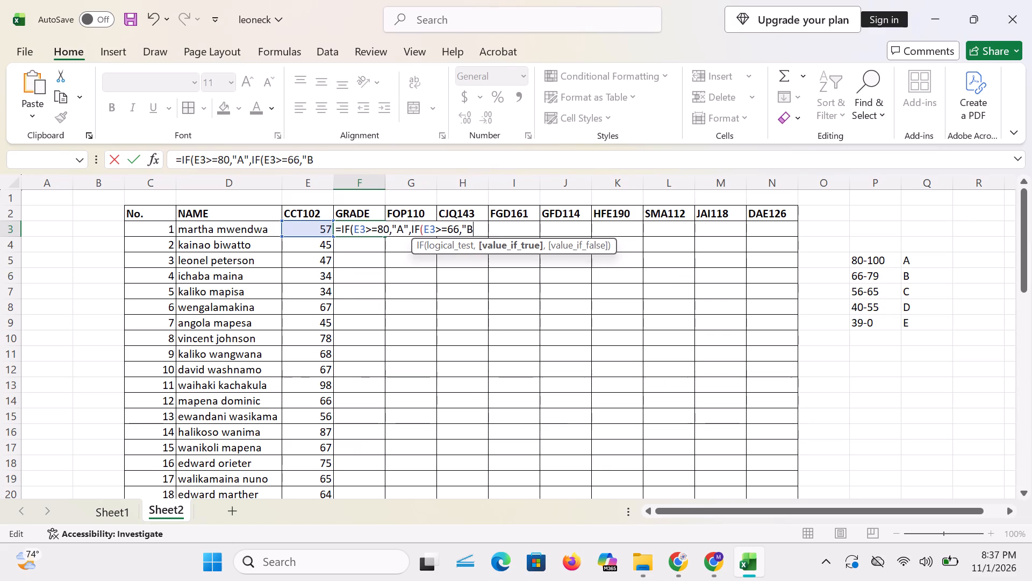
{"action": "key", "text": "shift+quotedbl"}
{"action": "key", "text": "comma"}
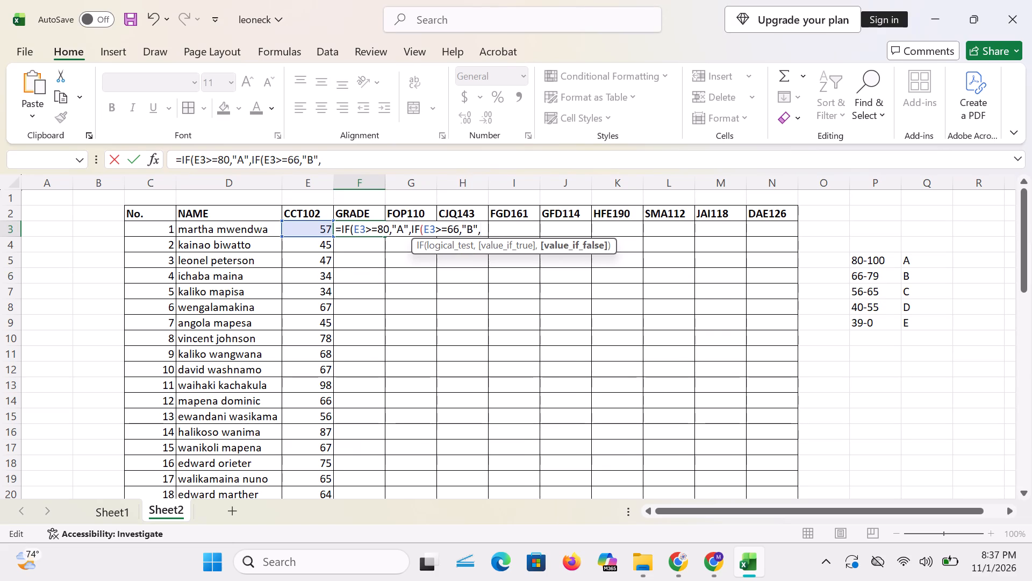
Nest a third IF in the F3 formula that tests E3>=56 and gives "C" when true.
{"action": "type", "text": "IF"}
{"action": "double_click", "coordinate": [508, 263]}
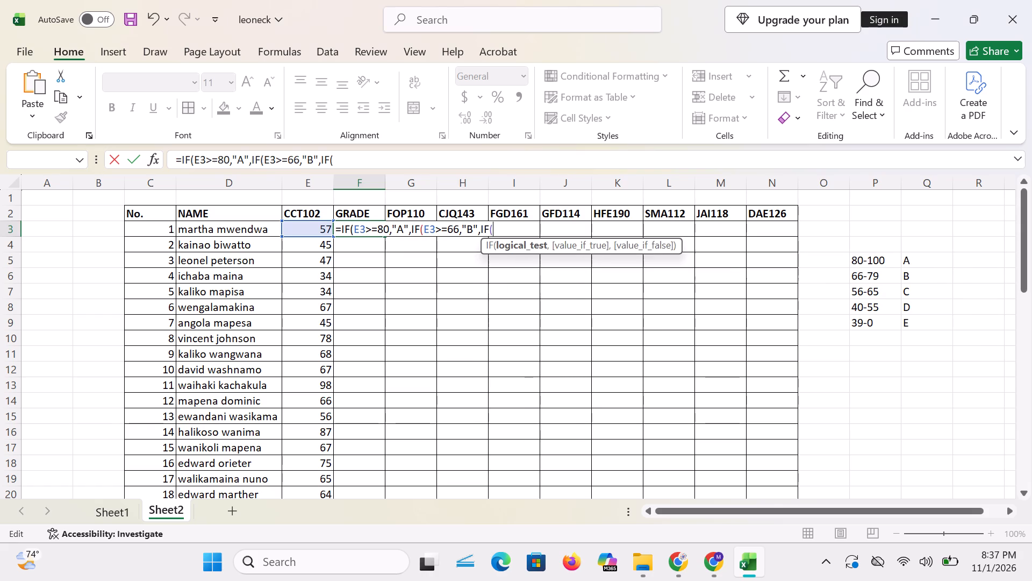
{"action": "left_click", "coordinate": [318, 224]}
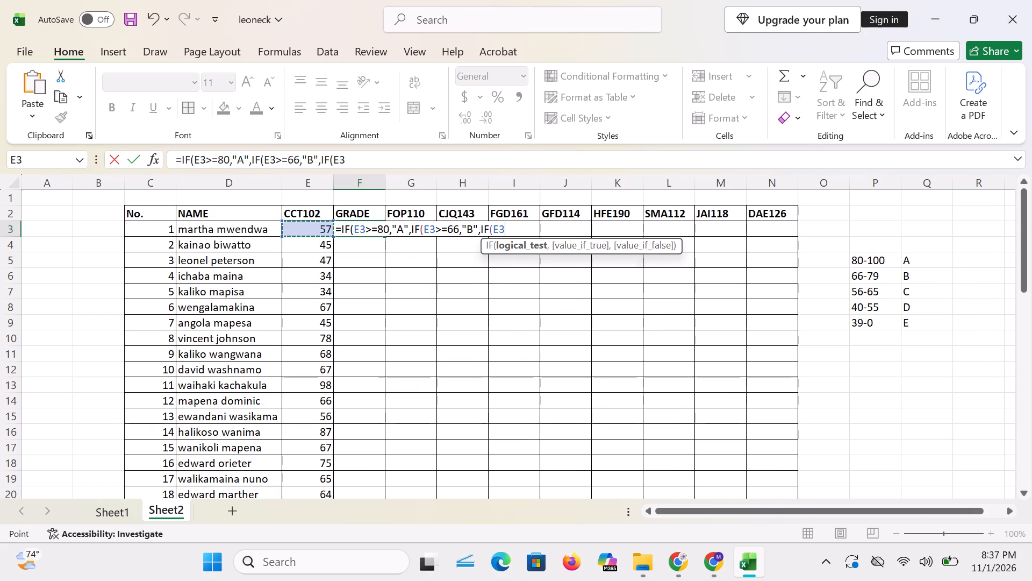
{"action": "type", "text": ">="}
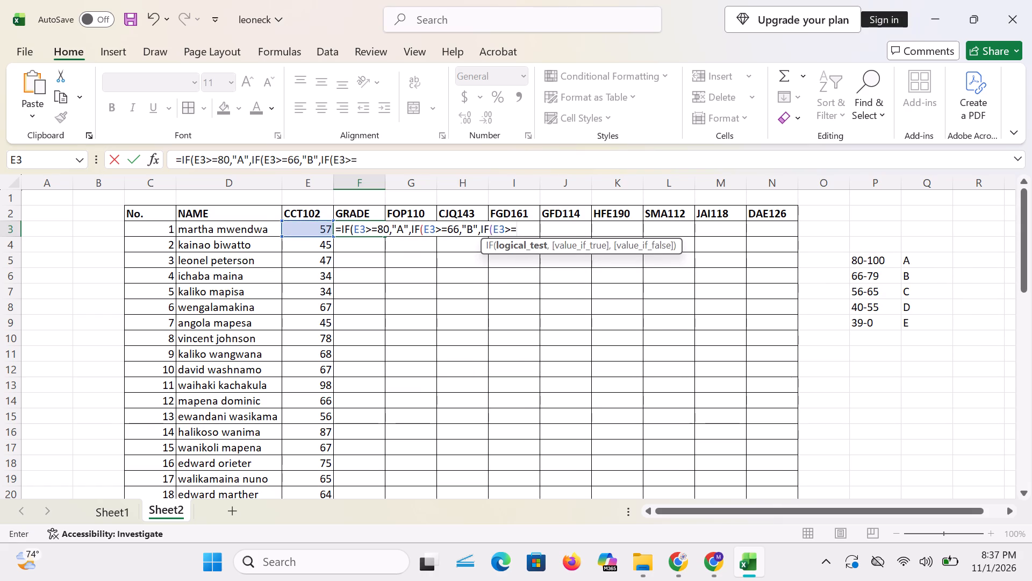
{"action": "type", "text": "56"}
{"action": "key", "text": "comma"}
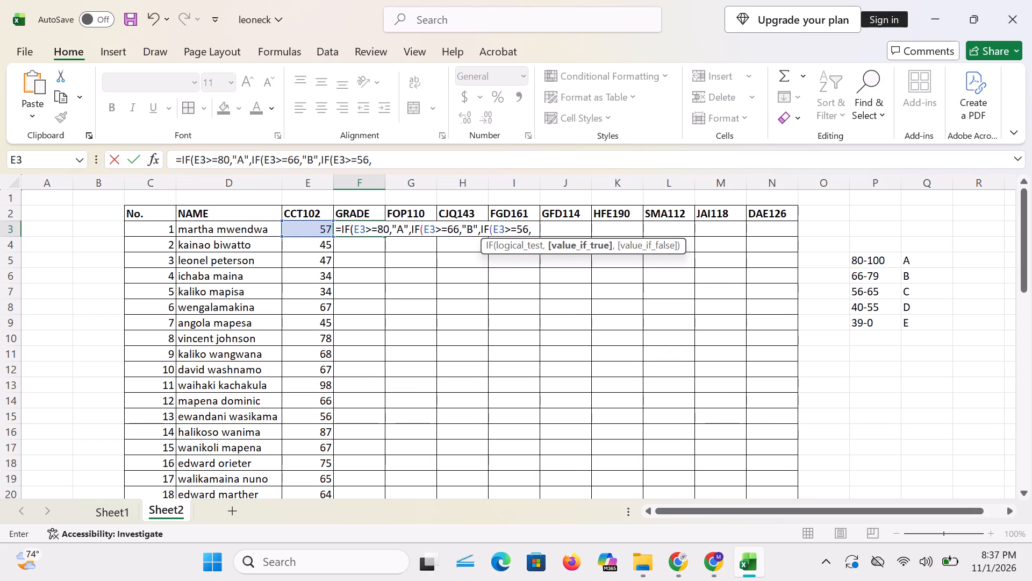
{"action": "key", "text": "shift+quotedbl"}
{"action": "key", "text": "c"}
{"action": "key", "text": "shift+quotedbl"}
{"action": "key", "text": "comma"}
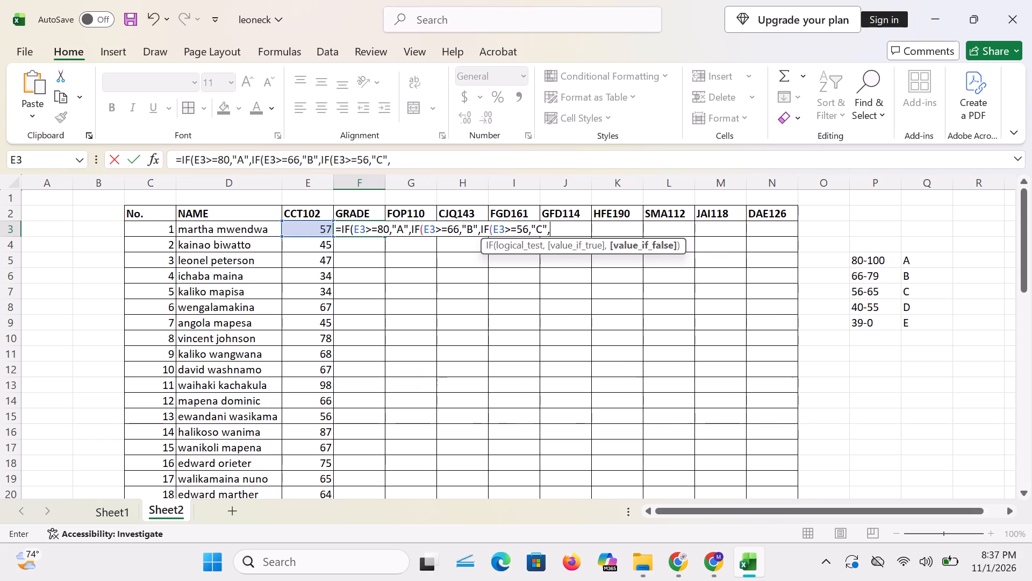
Nest a fourth IF as the false value in the F3 formula, with the test E3>=40.
{"action": "type", "text": "IF"}
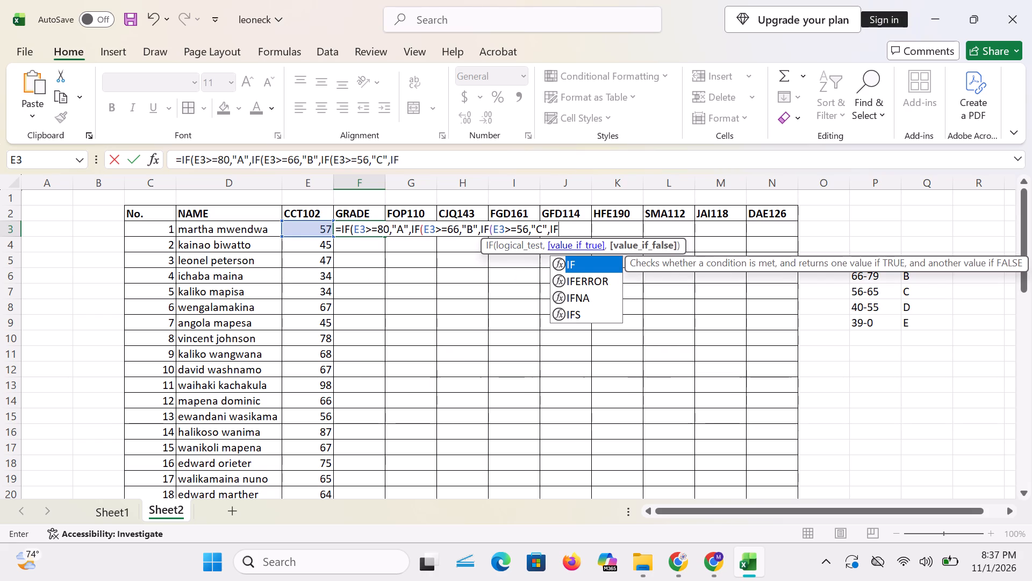
{"action": "double_click", "coordinate": [579, 267]}
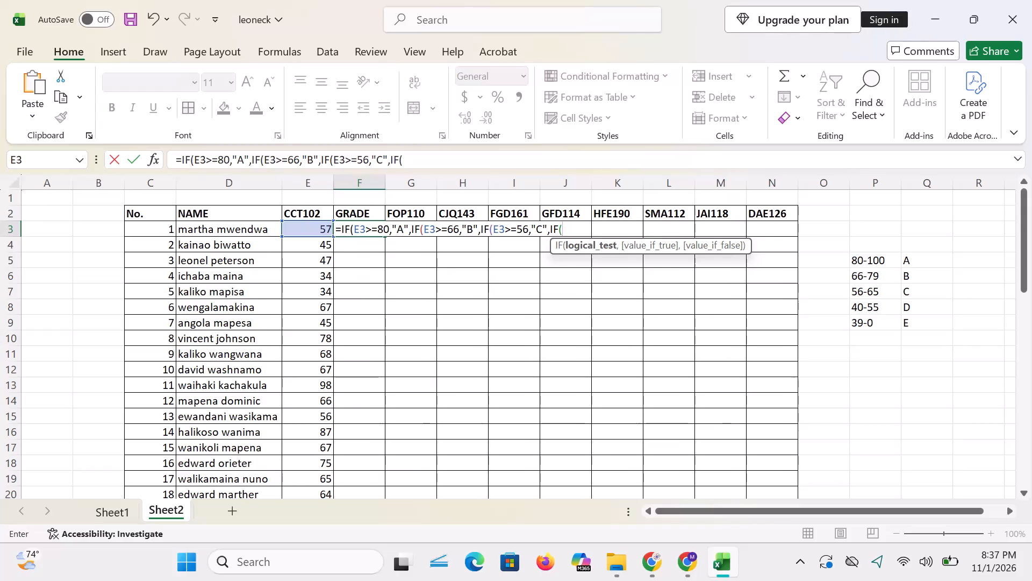
{"action": "left_click", "coordinate": [311, 223]}
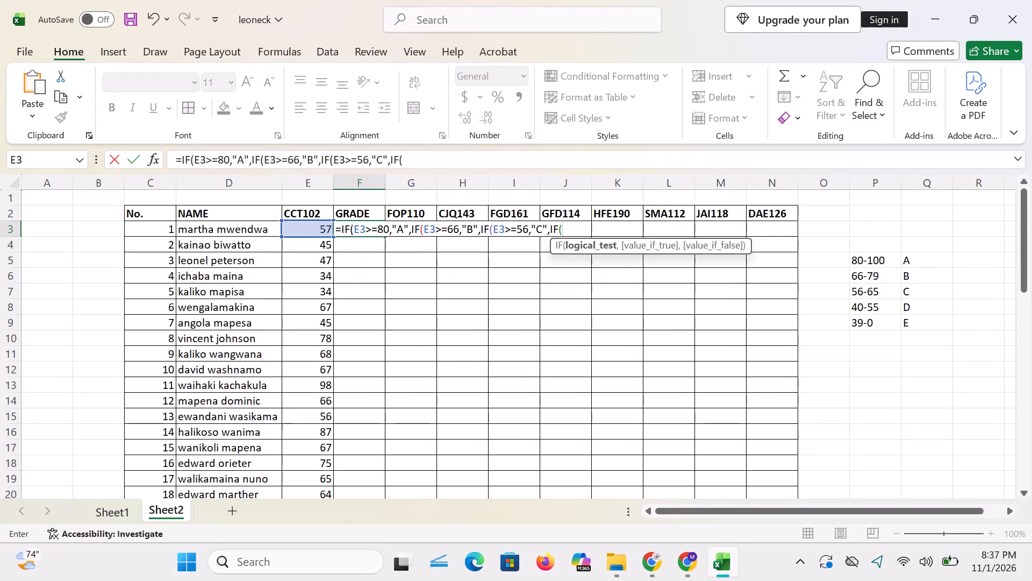
{"action": "left_click", "coordinate": [311, 223]}
{"action": "left_click", "coordinate": [311, 223]}
{"action": "double_click", "coordinate": [311, 223]}
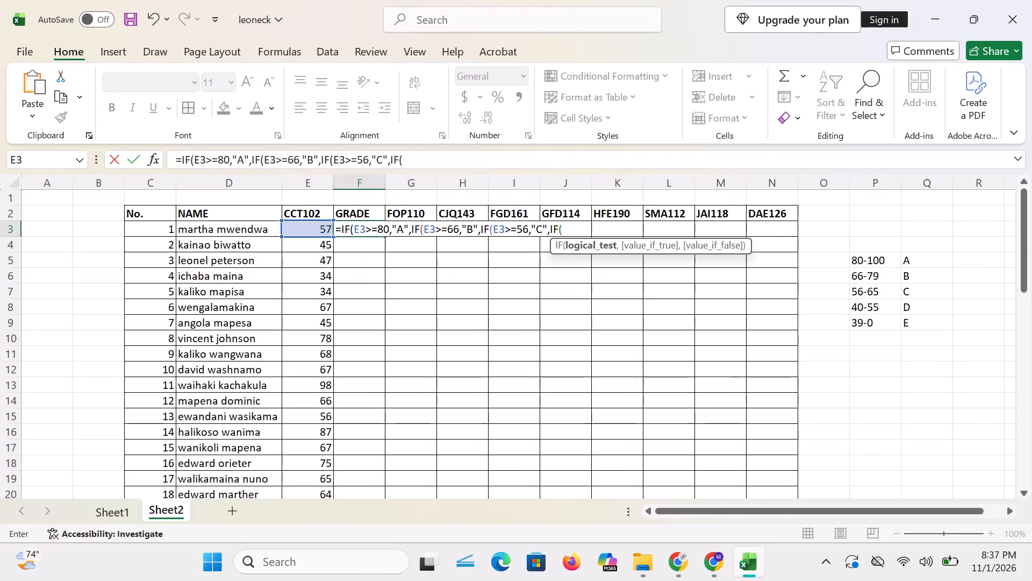
{"action": "double_click", "coordinate": [306, 224]}
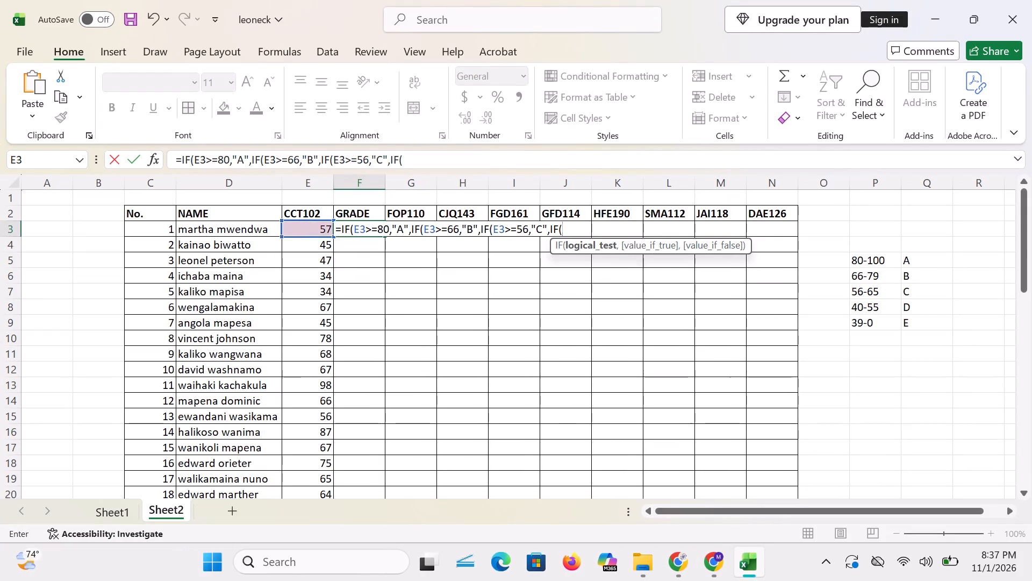
{"action": "triple_click", "coordinate": [306, 224]}
{"action": "left_click", "coordinate": [306, 224]}
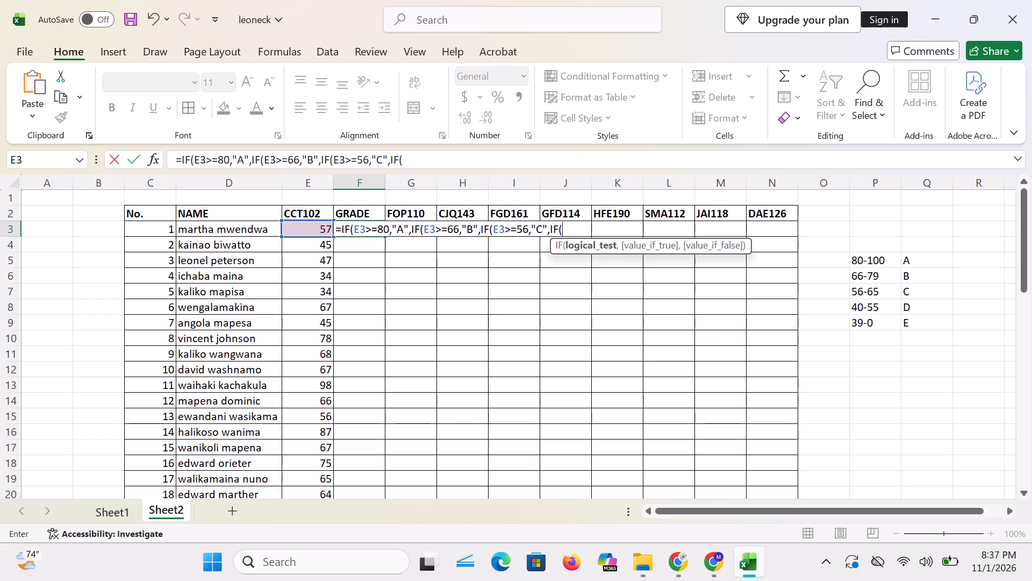
{"action": "left_click", "coordinate": [306, 224]}
{"action": "key", "text": "e"}
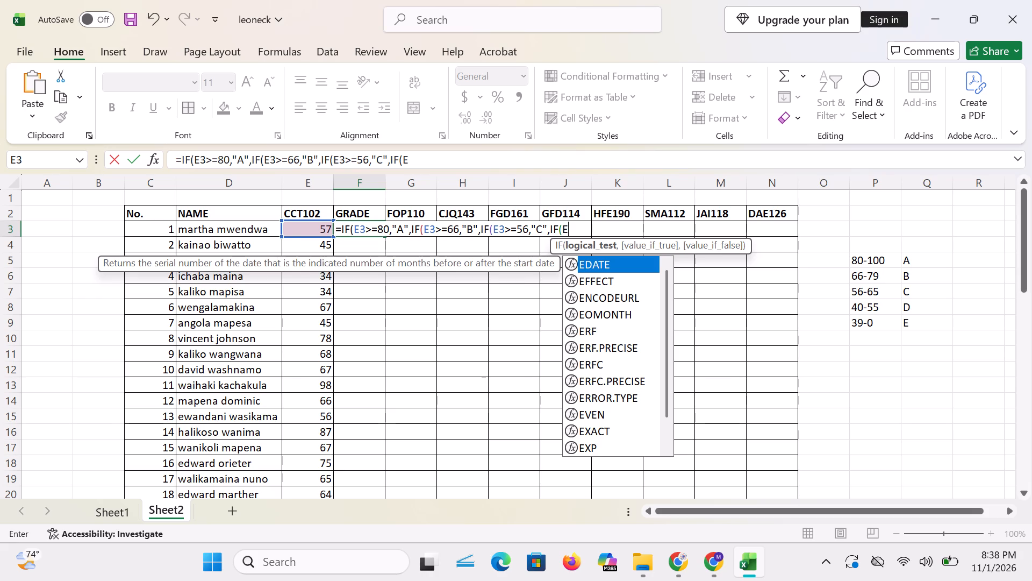
{"action": "key", "text": "3"}
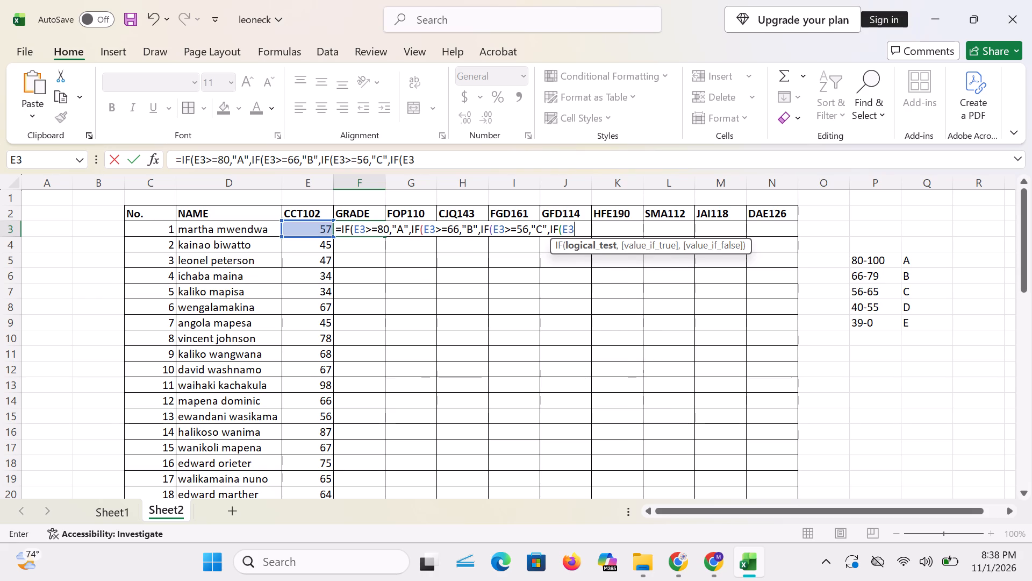
{"action": "type", "text": ">="}
{"action": "key", "text": "4"}
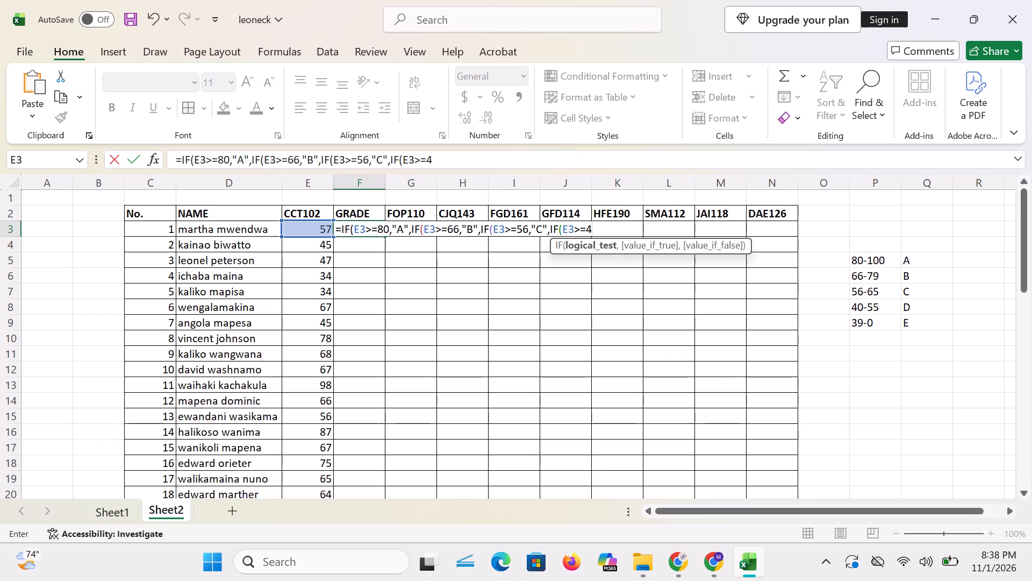
{"action": "key", "text": "0"}
Give the fourth IF in the F3 formula "D" as its value when true, ready for a false value.
{"action": "key", "text": "comma"}
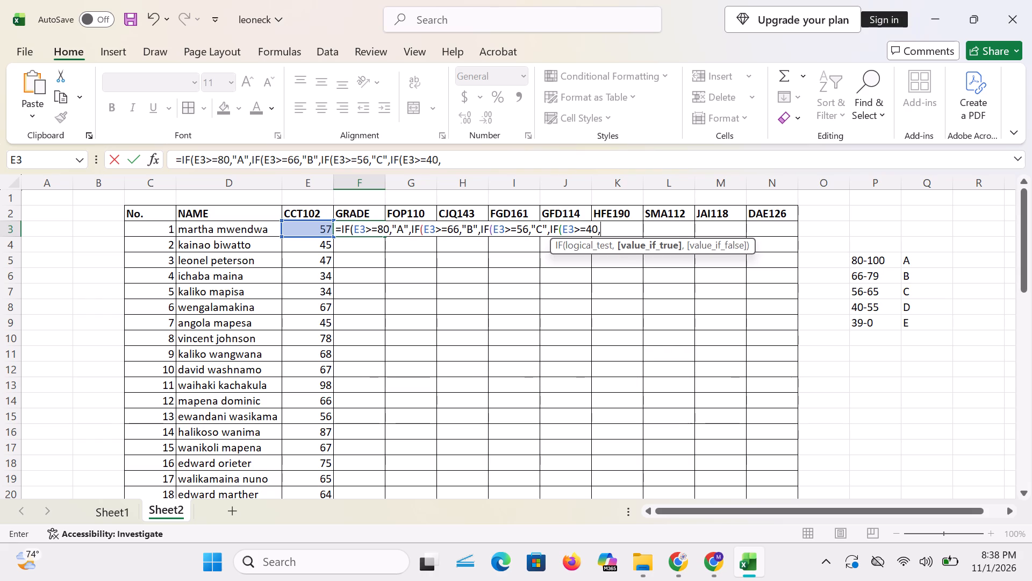
{"action": "key", "text": "shift+quotedbl"}
{"action": "key", "text": "d"}
{"action": "key", "text": "shift+quotedbl"}
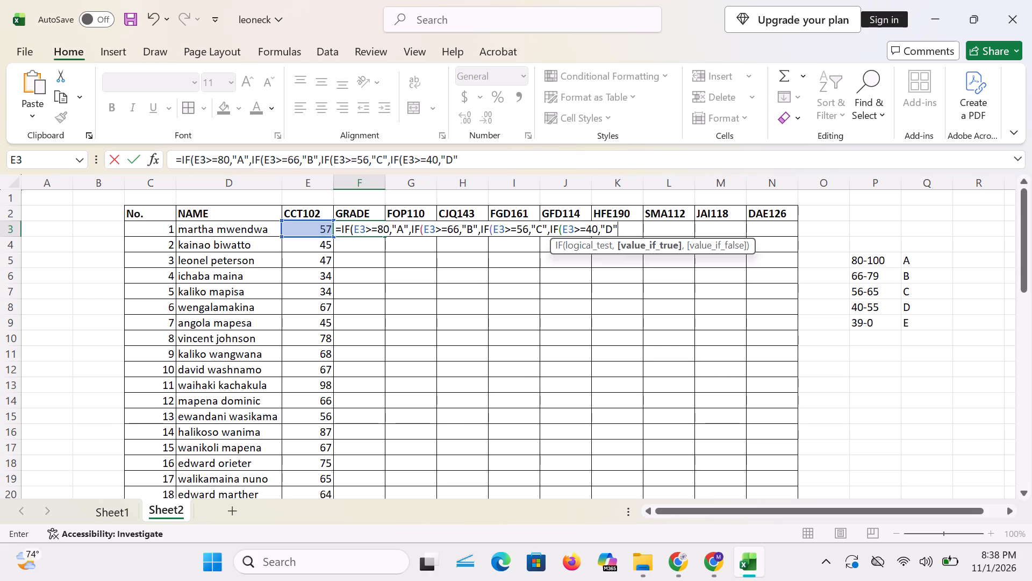
{"action": "key", "text": "comma"}
Nest a fifth IF that tests E3<=39 and gives "E" when true, then close all five IFs and enter the F3 formula.
{"action": "type", "text": "IF"}
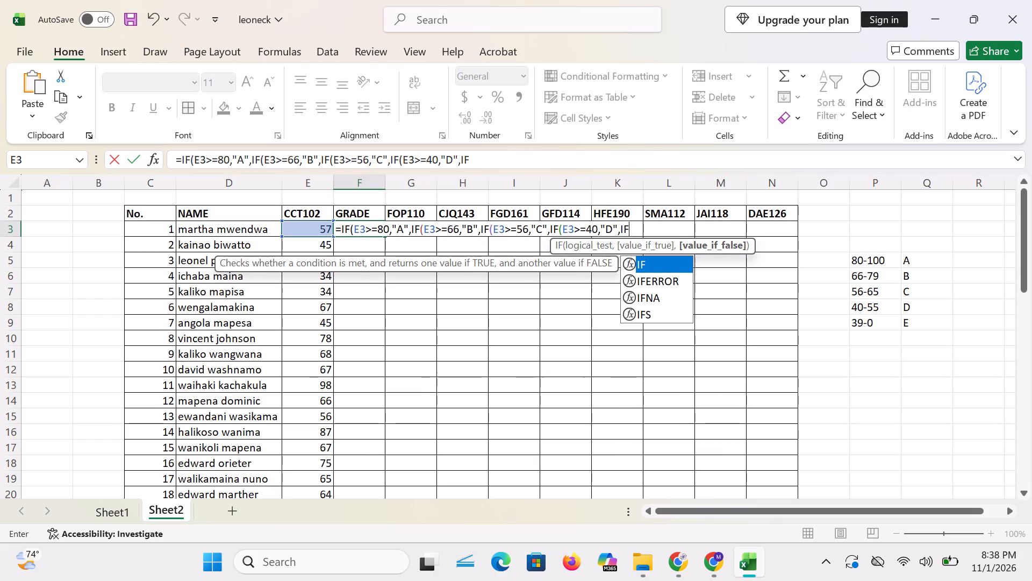
{"action": "double_click", "coordinate": [653, 264]}
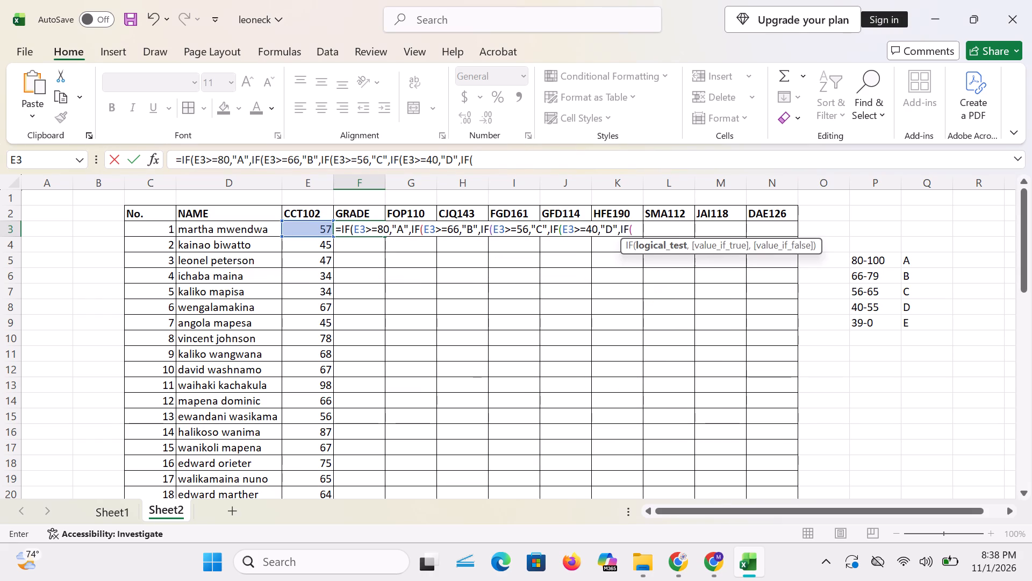
{"action": "left_click", "coordinate": [311, 227]}
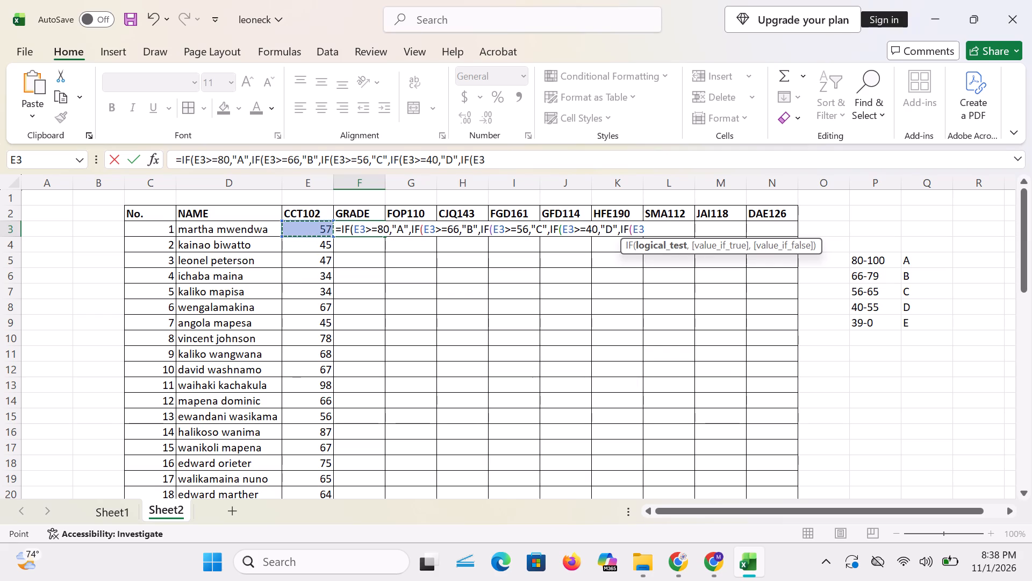
{"action": "type", "text": ">="}
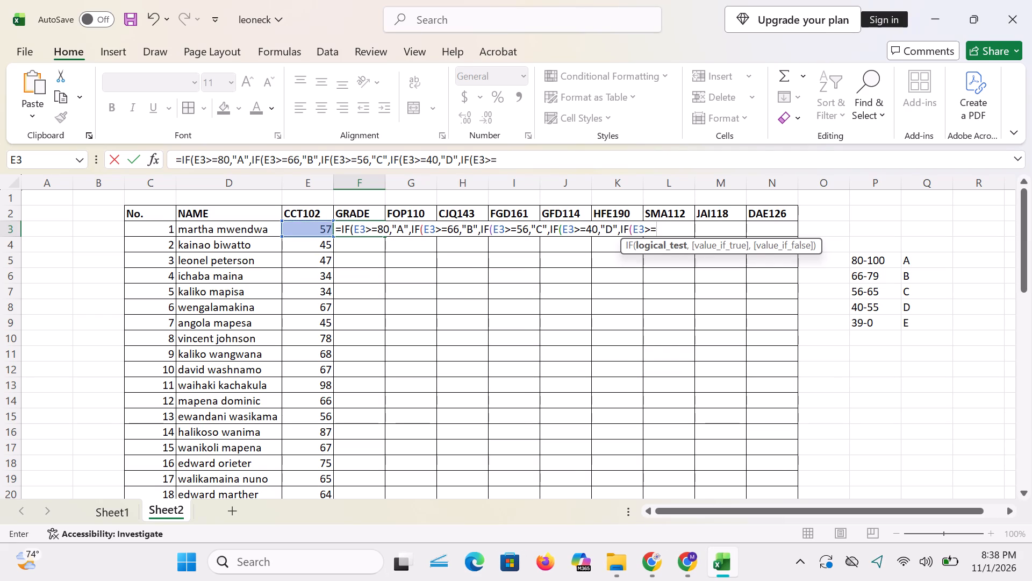
{"action": "key", "text": "BackSpace"}
{"action": "key", "text": "BackSpace"}
{"action": "key", "text": "shift+less"}
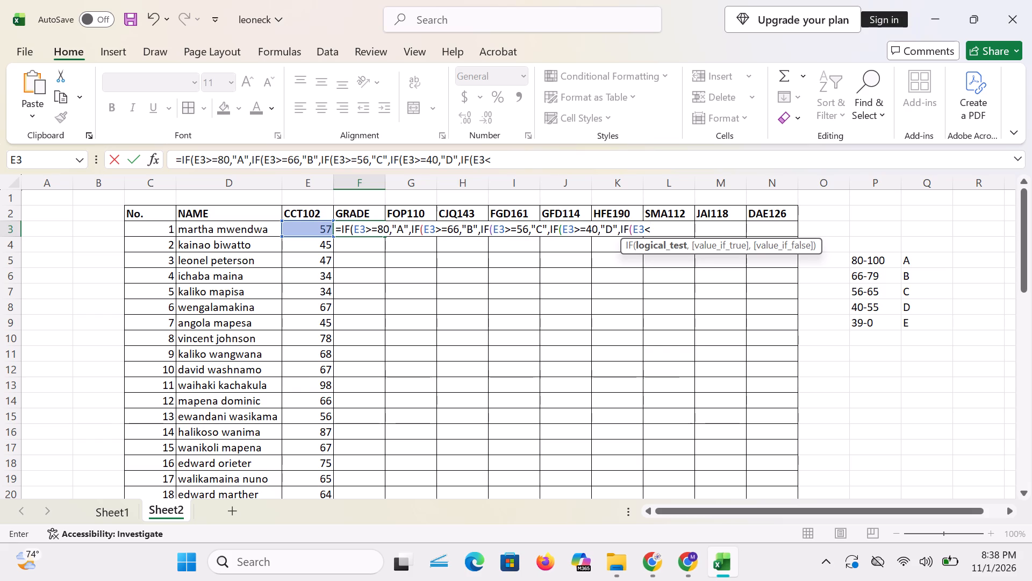
{"action": "key", "text": "equal"}
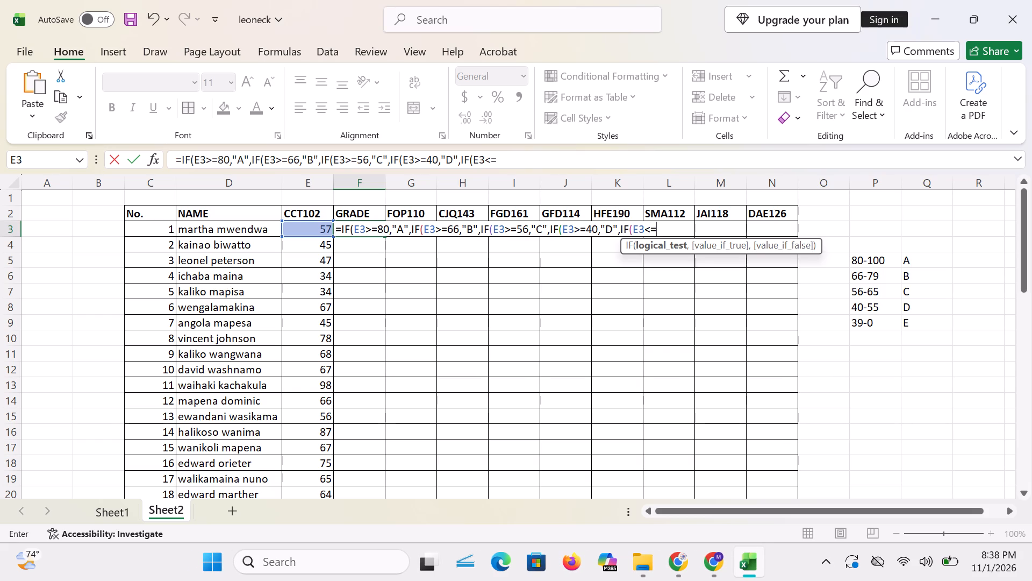
{"action": "type", "text": "39"}
{"action": "key", "text": "comma"}
{"action": "key", "text": "shift+quotedbl"}
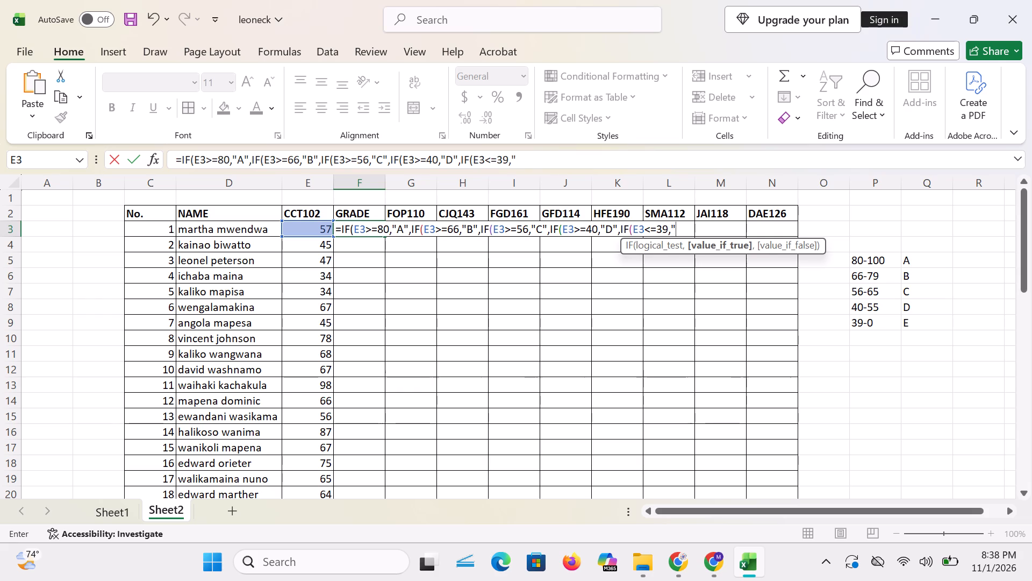
{"action": "key", "text": "e"}
{"action": "key", "text": "shift+quotedbl"}
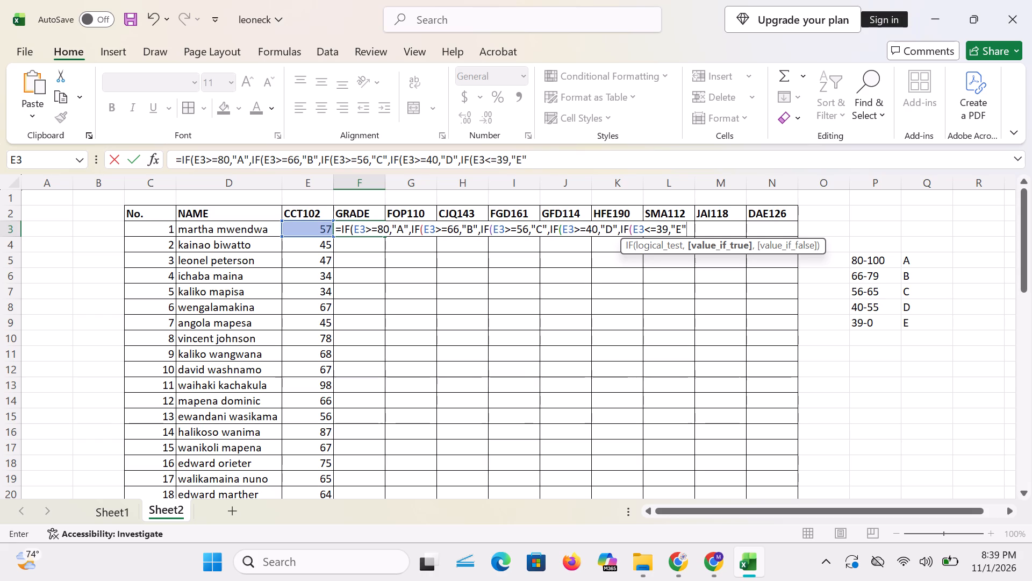
{"action": "type", "text": ")))))"}
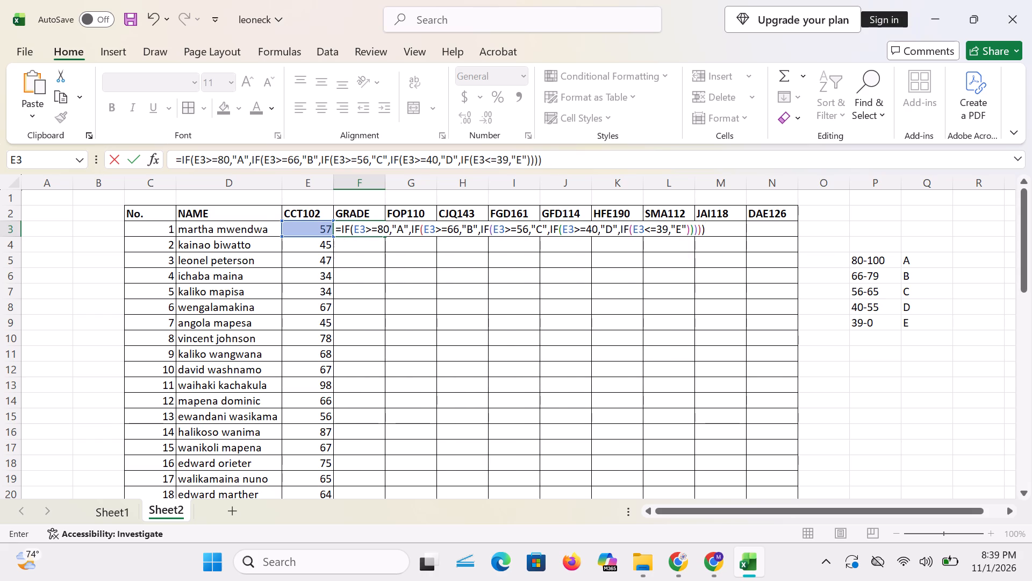
{"action": "key", "text": "Return"}
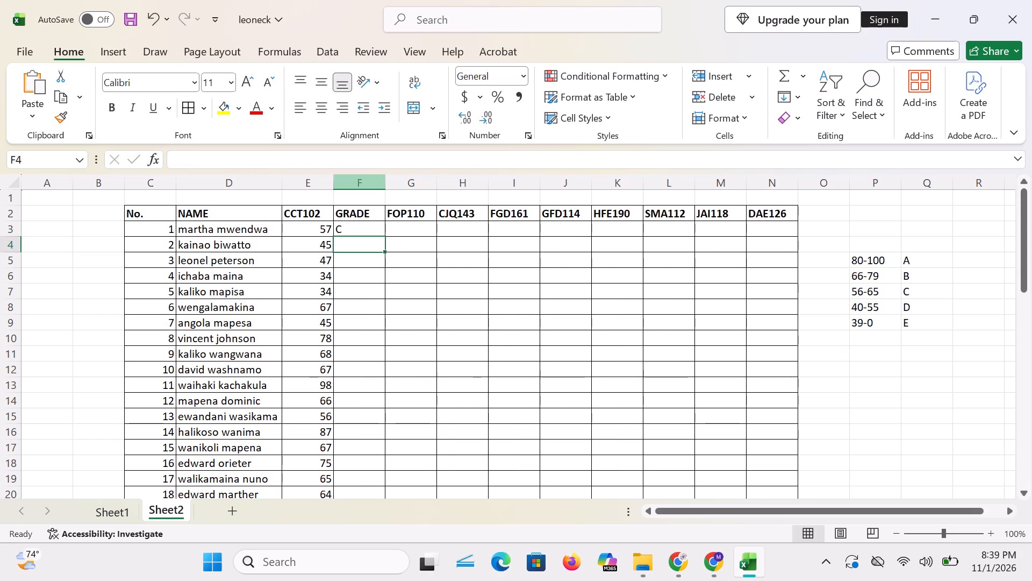
Fill the F3 grade formula down the GRADE column to F54, the last student's row.
{"action": "left_click", "coordinate": [363, 226]}
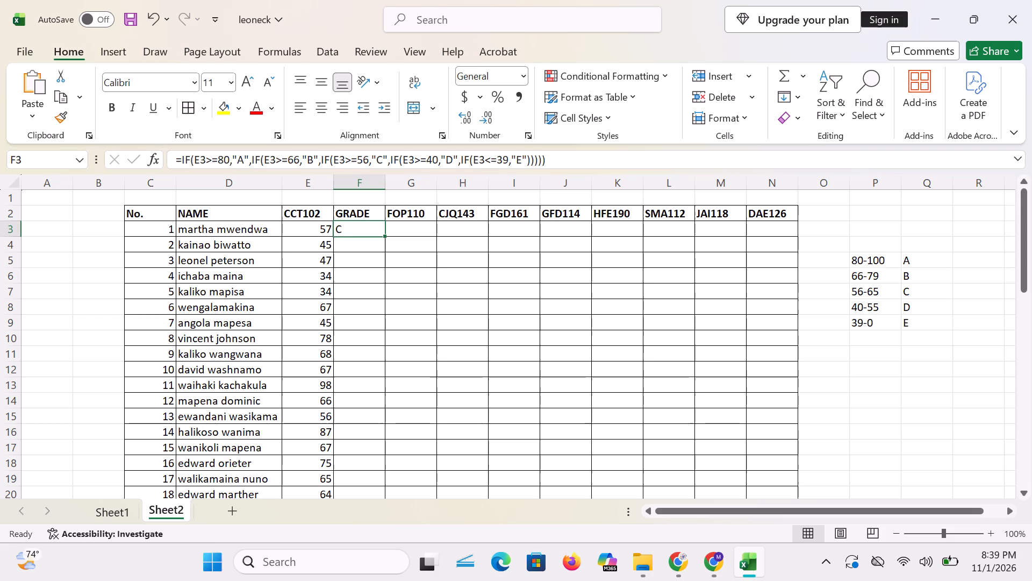
{"action": "left_click_drag", "start_coordinate": [382, 237], "coordinate": [380, 338]}
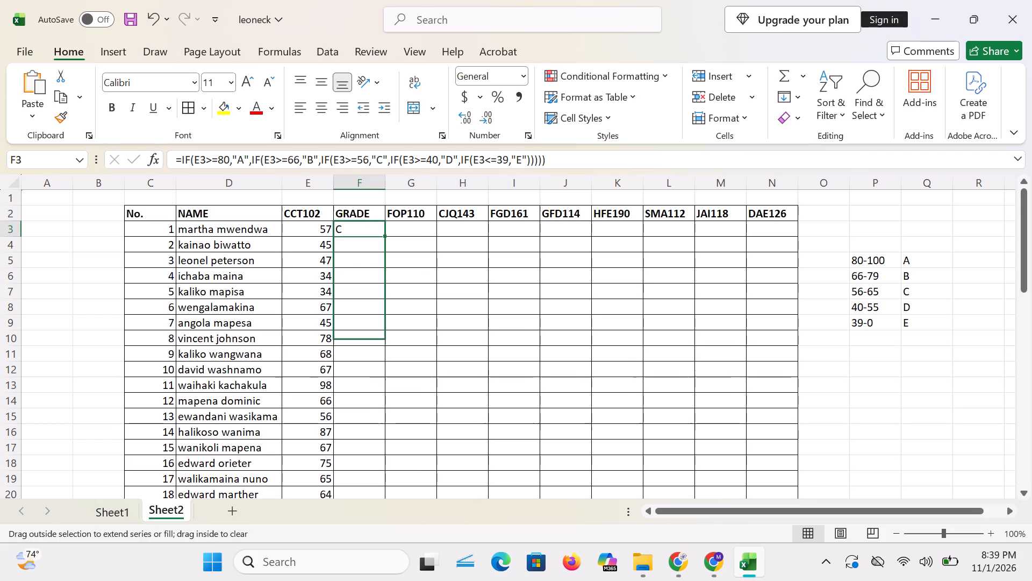
{"action": "left_click_drag", "start_coordinate": [380, 338], "coordinate": [376, 534]}
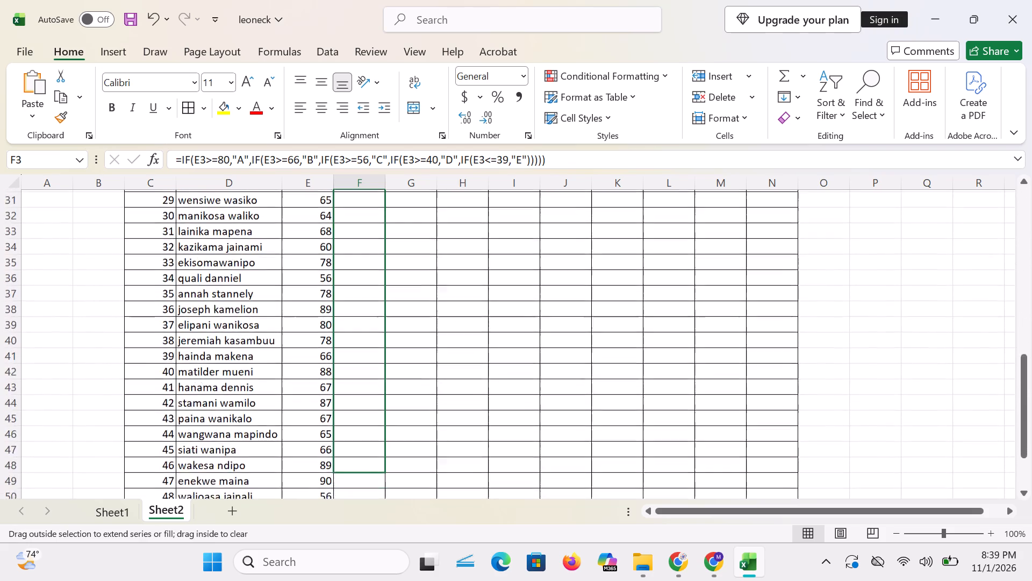
{"action": "left_click_drag", "start_coordinate": [376, 534], "coordinate": [358, 472]}
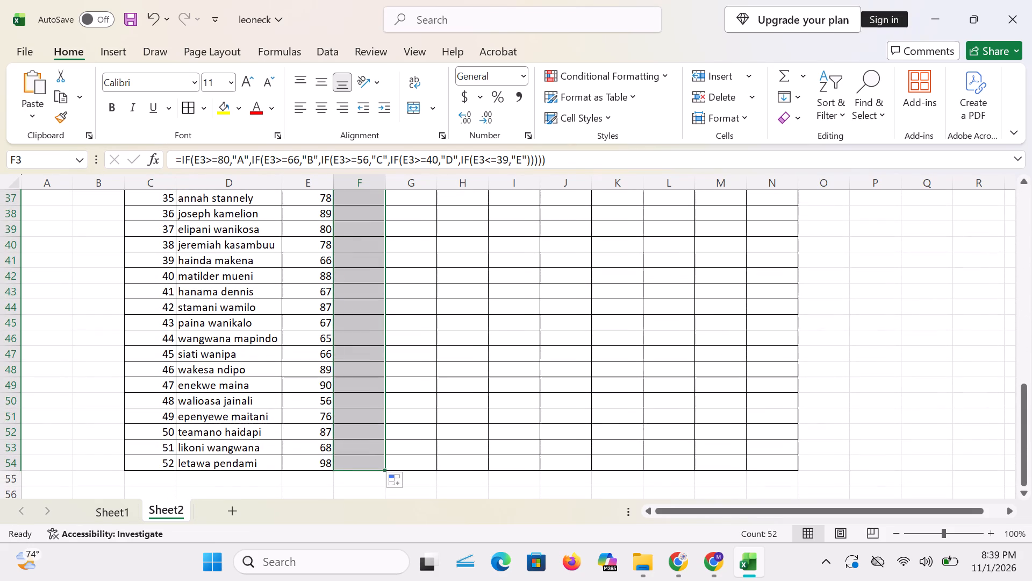
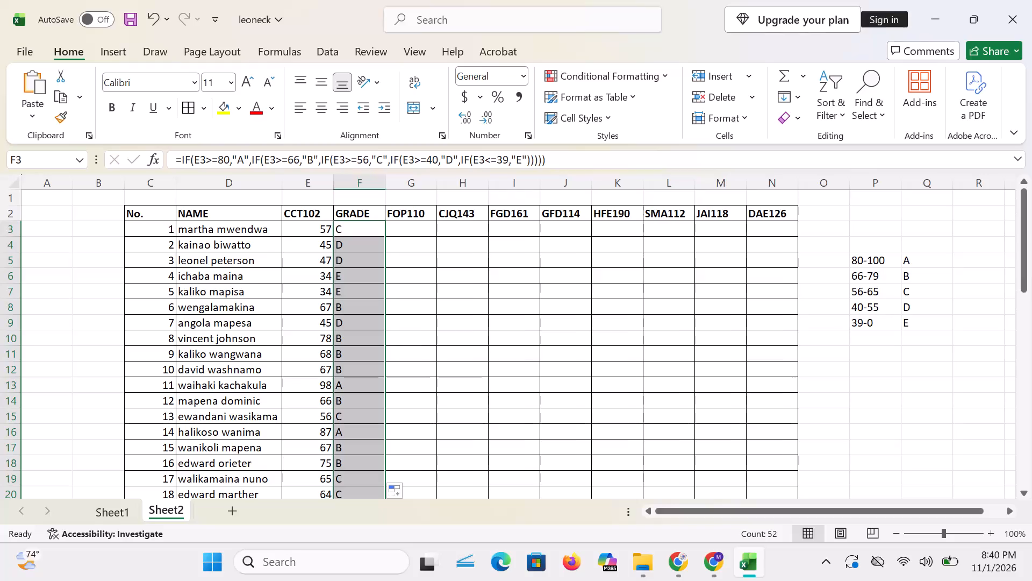
Start the FOP110 marks by entering 56, 76, 78 and 45 in G3 to G6.
{"action": "left_click", "coordinate": [407, 221]}
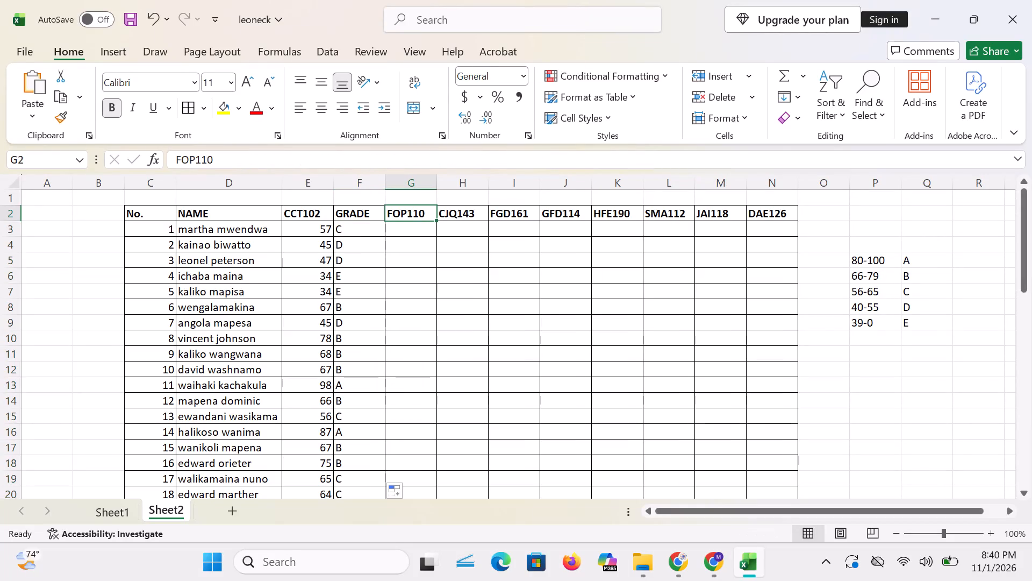
{"action": "left_click", "coordinate": [406, 225]}
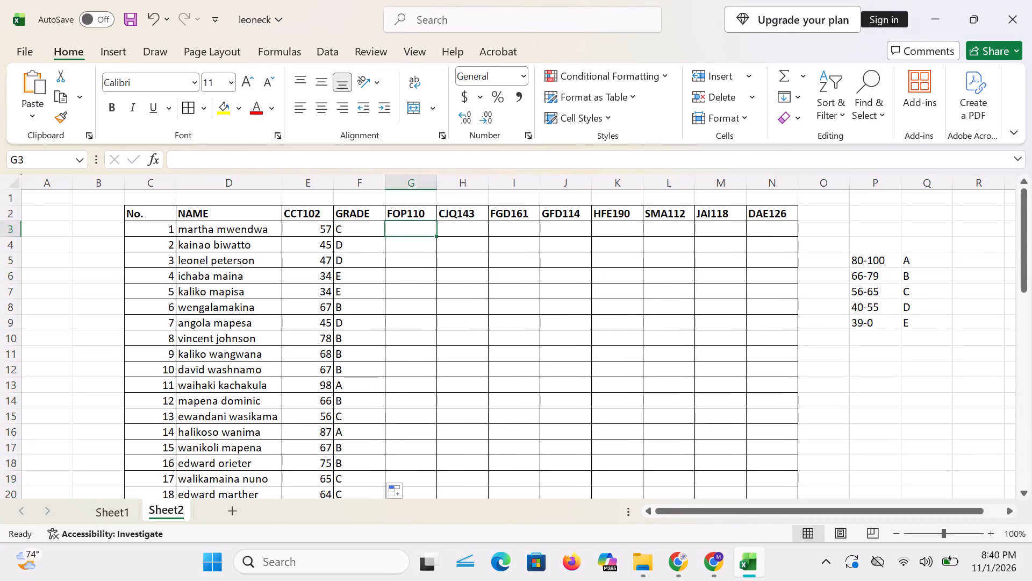
{"action": "type", "text": "56"}
{"action": "key", "text": "Down"}
{"action": "type", "text": "76"}
{"action": "key", "text": "Down"}
{"action": "type", "text": "78"}
{"action": "key", "text": "Down"}
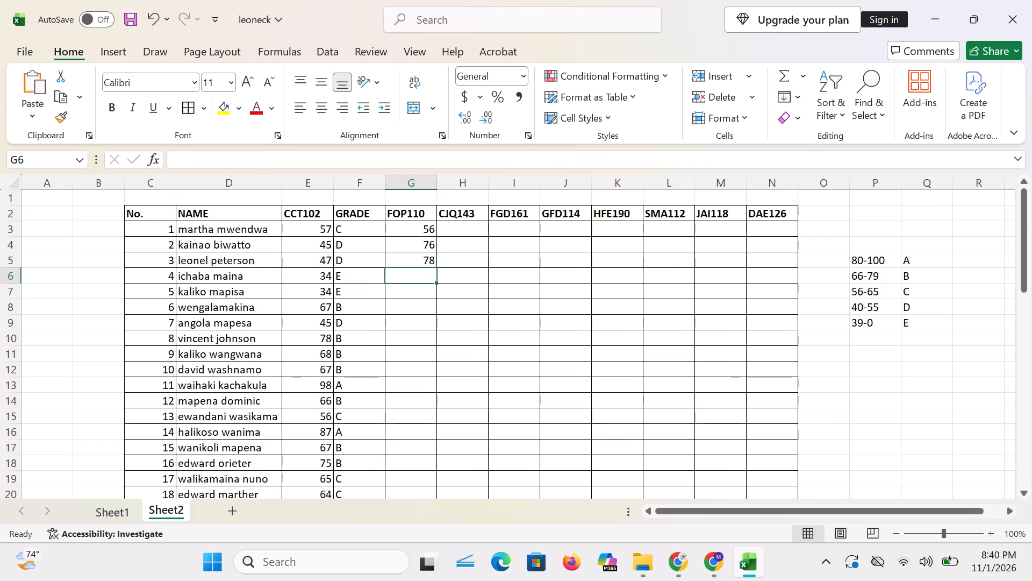
{"action": "type", "text": "45"}
{"action": "key", "text": "Down"}
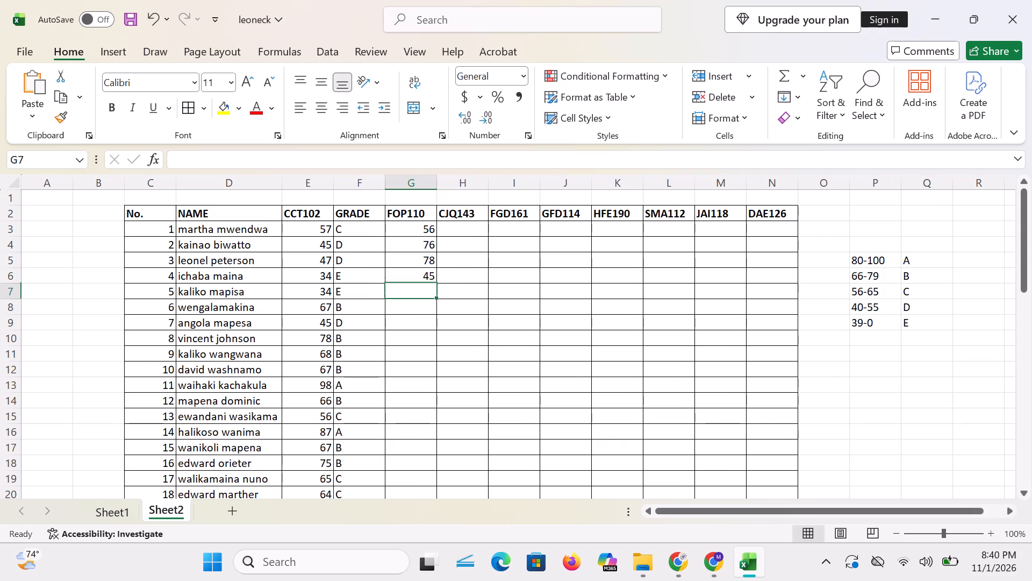
Enter the FOP110 marks 71, 54, 34 and 67 in G7 to G10.
{"action": "key", "text": "7"}
{"action": "key", "text": "Down"}
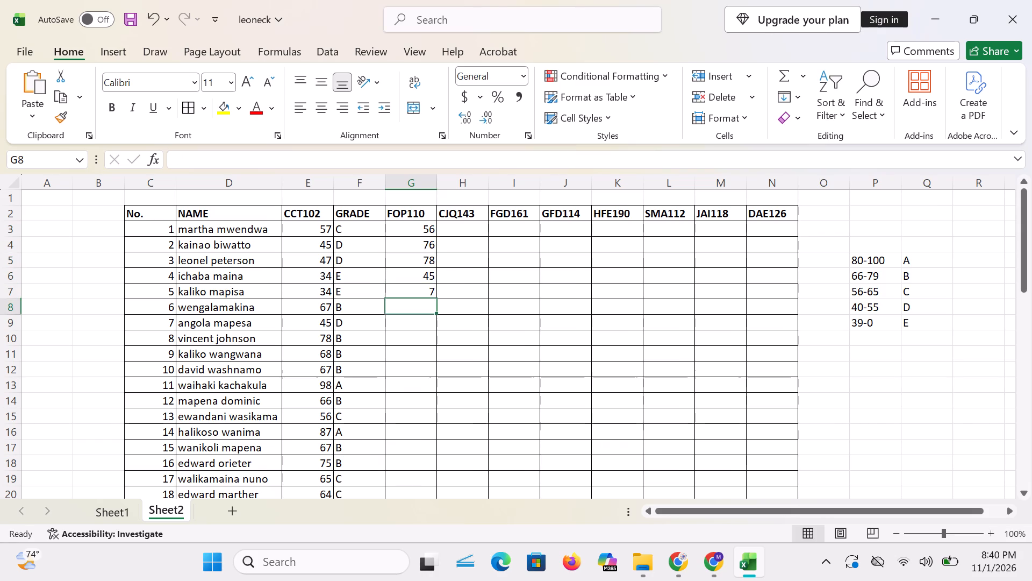
{"action": "key", "text": "Up"}
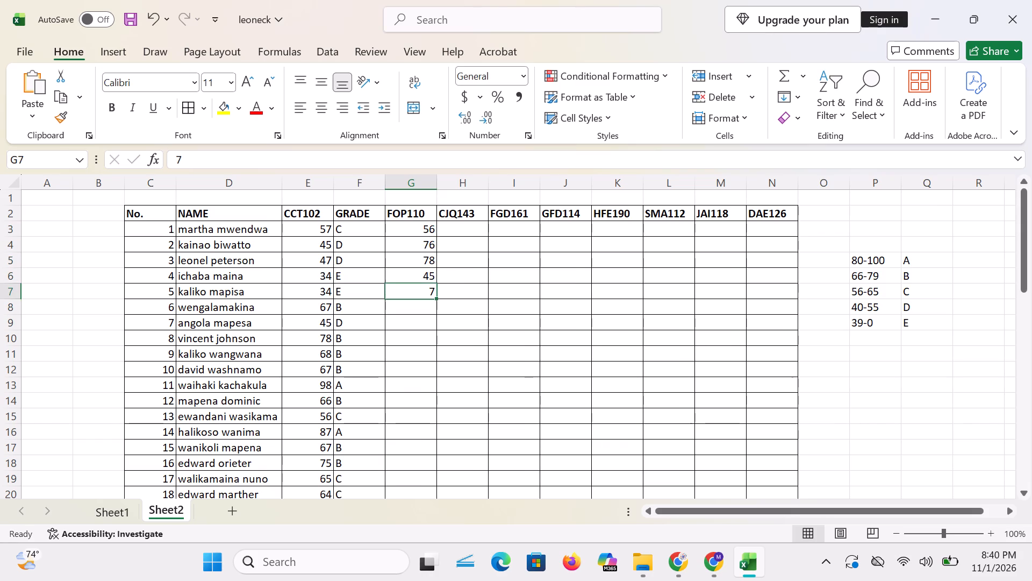
{"action": "type", "text": "71"}
{"action": "key", "text": "Down"}
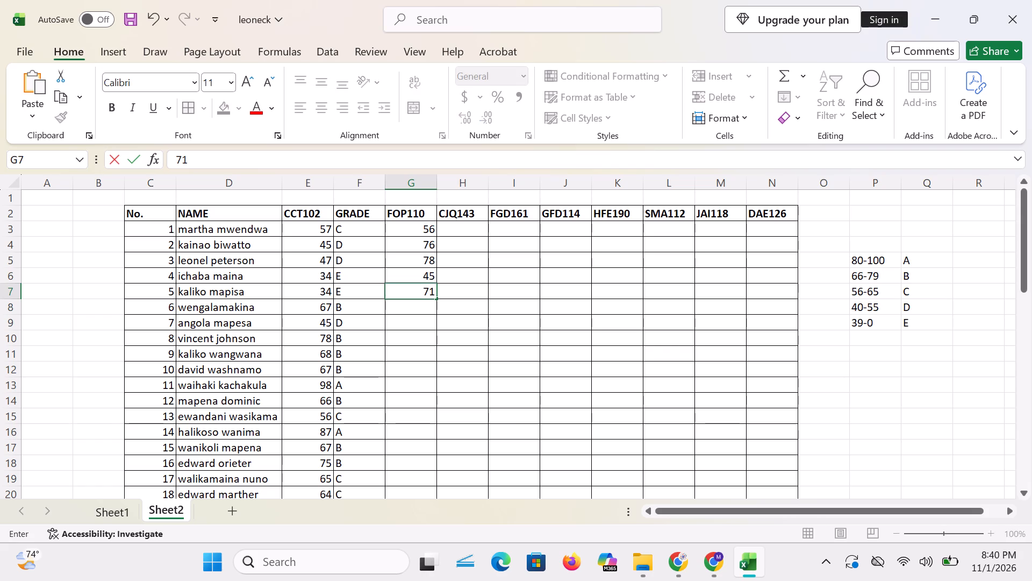
{"action": "type", "text": "54"}
{"action": "key", "text": "Down"}
{"action": "type", "text": "34"}
{"action": "key", "text": "Down"}
{"action": "type", "text": "67"}
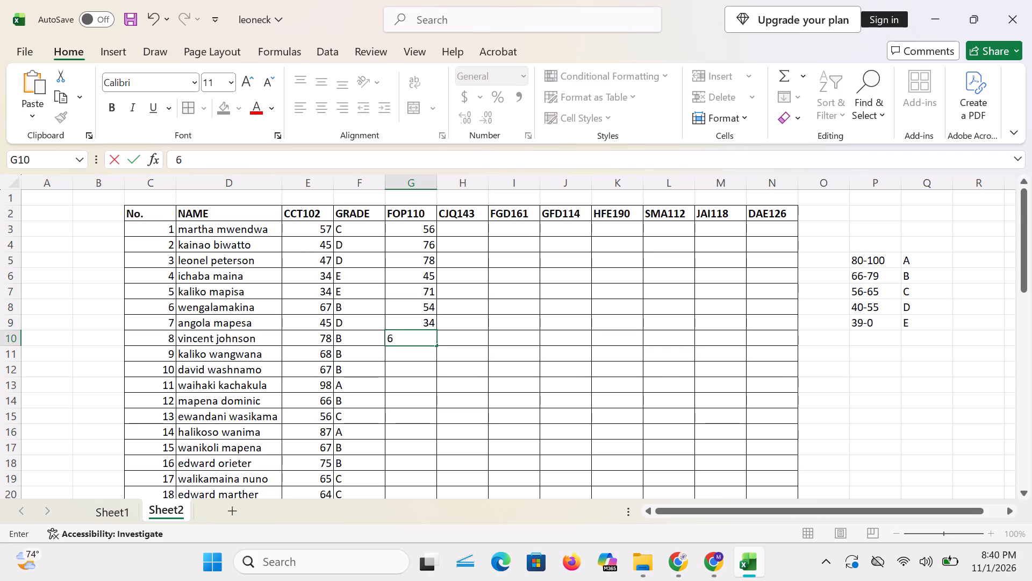
{"action": "key", "text": "Down"}
Enter the FOP110 marks 78, 45, 65, 78 and 46 in G11 to G15.
{"action": "type", "text": "78"}
{"action": "key", "text": "Down"}
{"action": "type", "text": "45"}
{"action": "key", "text": "Down"}
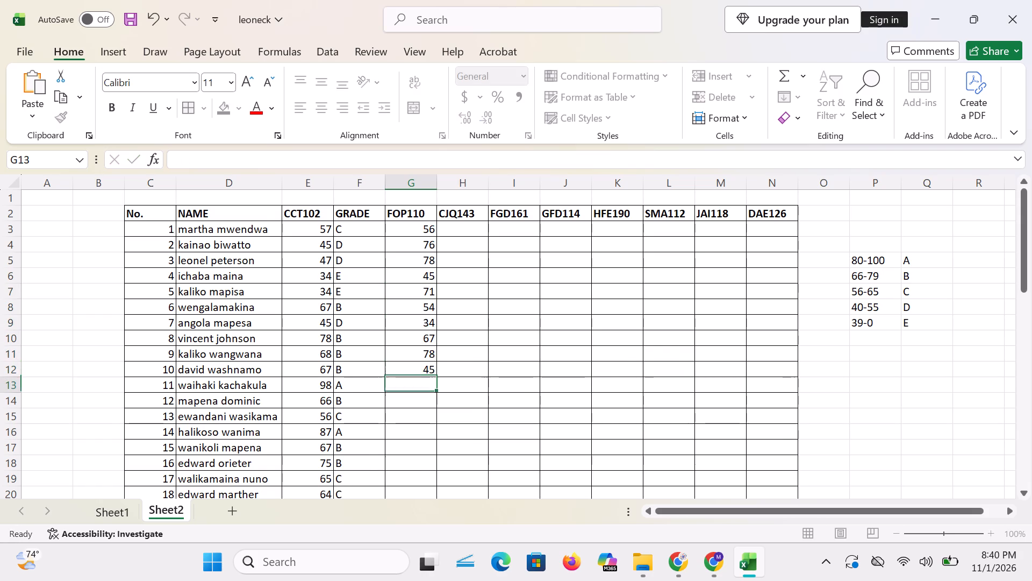
{"action": "type", "text": "65"}
{"action": "key", "text": "Down"}
{"action": "type", "text": "78"}
{"action": "key", "text": "Down"}
{"action": "type", "text": "46"}
{"action": "key", "text": "Down"}
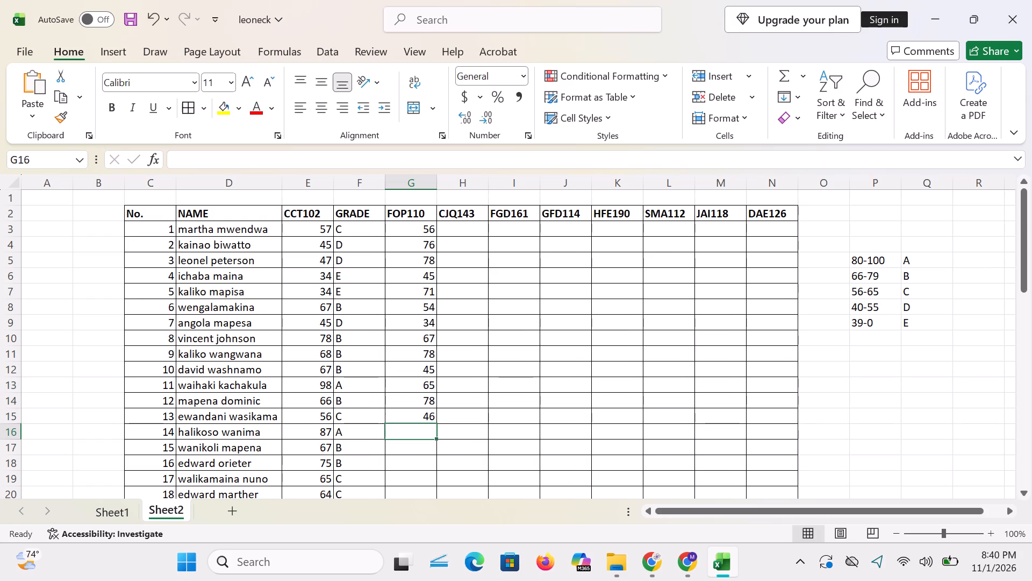
Enter the FOP110 marks 34, 54, 56, 65 and 67 in G16 to G20.
{"action": "type", "text": "34"}
{"action": "key", "text": "Down"}
{"action": "type", "text": "54"}
{"action": "key", "text": "Down"}
{"action": "type", "text": "56"}
{"action": "key", "text": "Down"}
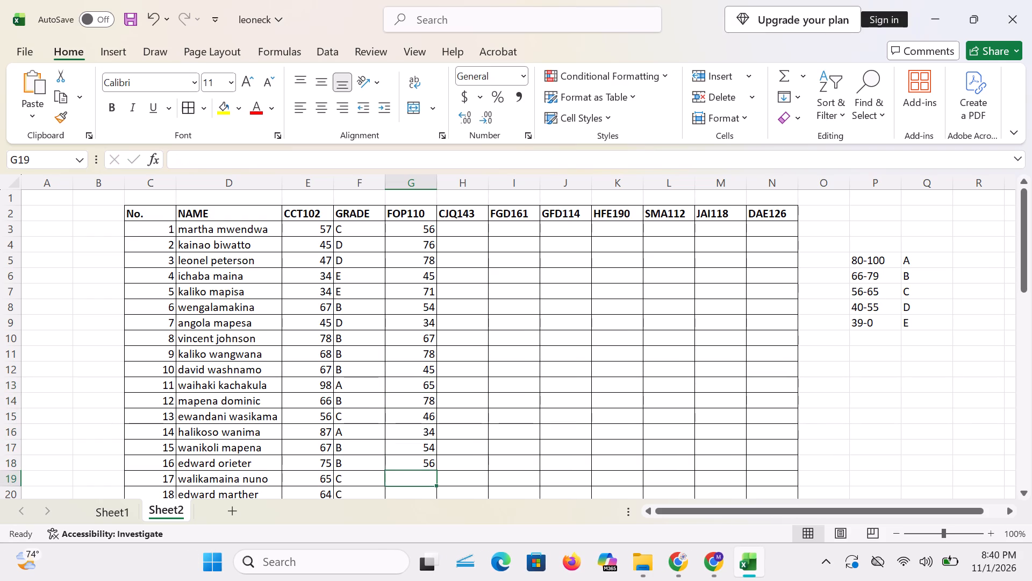
{"action": "key", "text": "6"}
{"action": "key", "text": "5"}
{"action": "key", "text": "Down"}
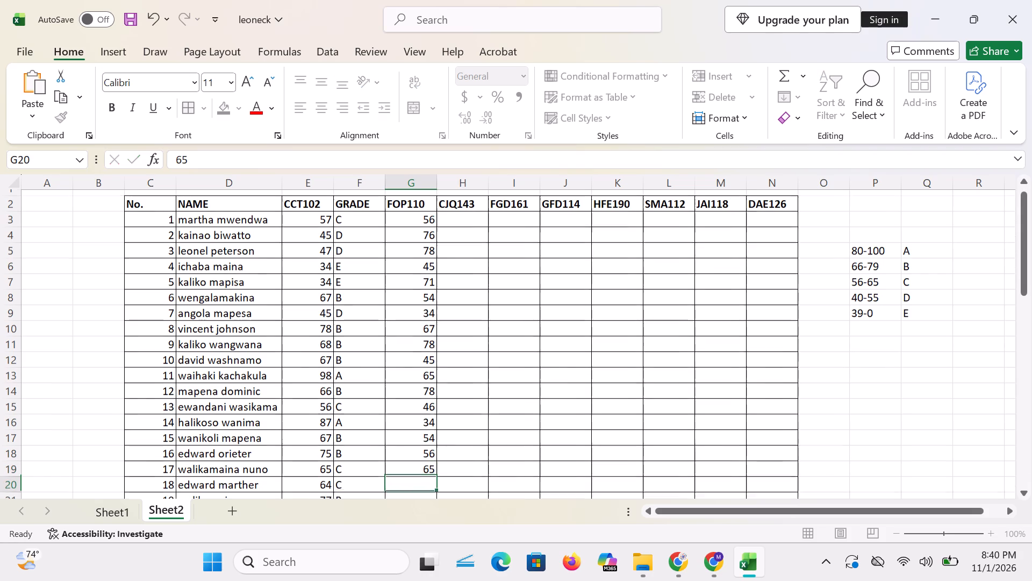
{"action": "type", "text": "67"}
{"action": "key", "text": "Down"}
Enter the FOP110 marks 45, 45, 43, 56 and 98 in G21 to G25.
{"action": "type", "text": "45"}
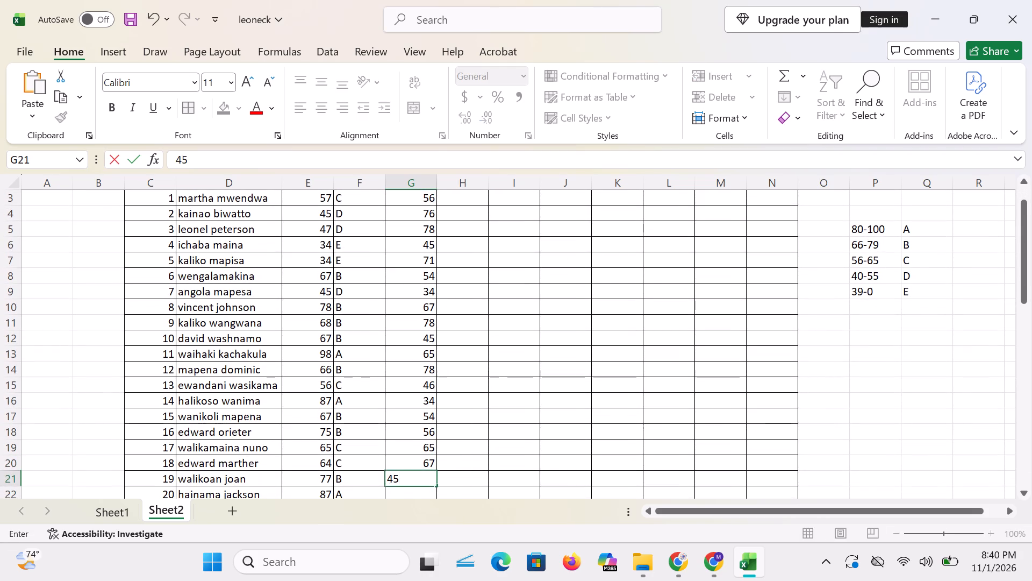
{"action": "key", "text": "Down"}
{"action": "type", "text": "45"}
{"action": "key", "text": "Down"}
{"action": "type", "text": "43"}
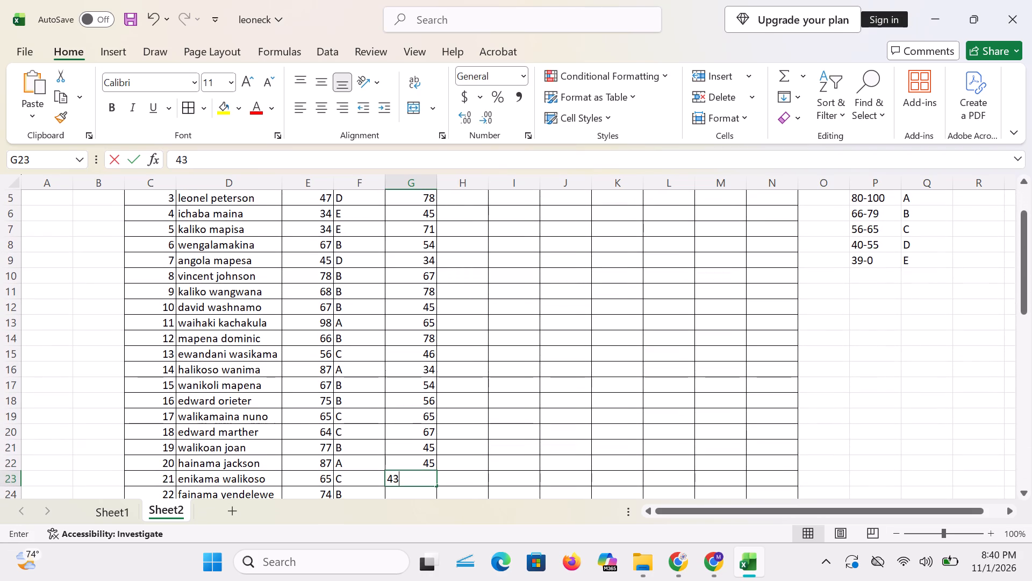
{"action": "key", "text": "Down"}
{"action": "type", "text": "56"}
{"action": "key", "text": "Down"}
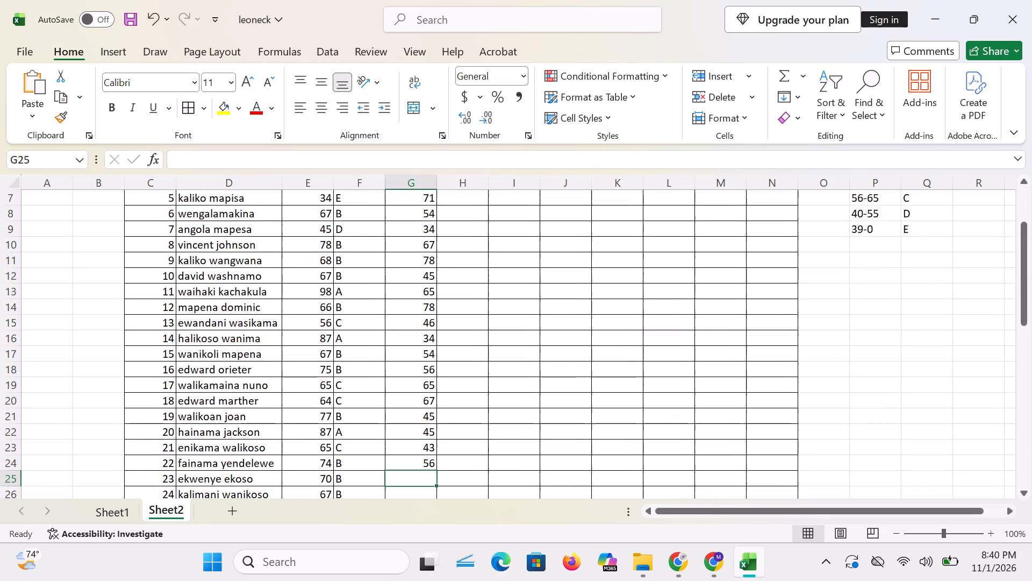
{"action": "type", "text": "98"}
{"action": "key", "text": "Down"}
Enter the FOP110 marks 88, 78, 67, 66 and 87 in G26 to G30.
{"action": "type", "text": "88"}
{"action": "key", "text": "Down"}
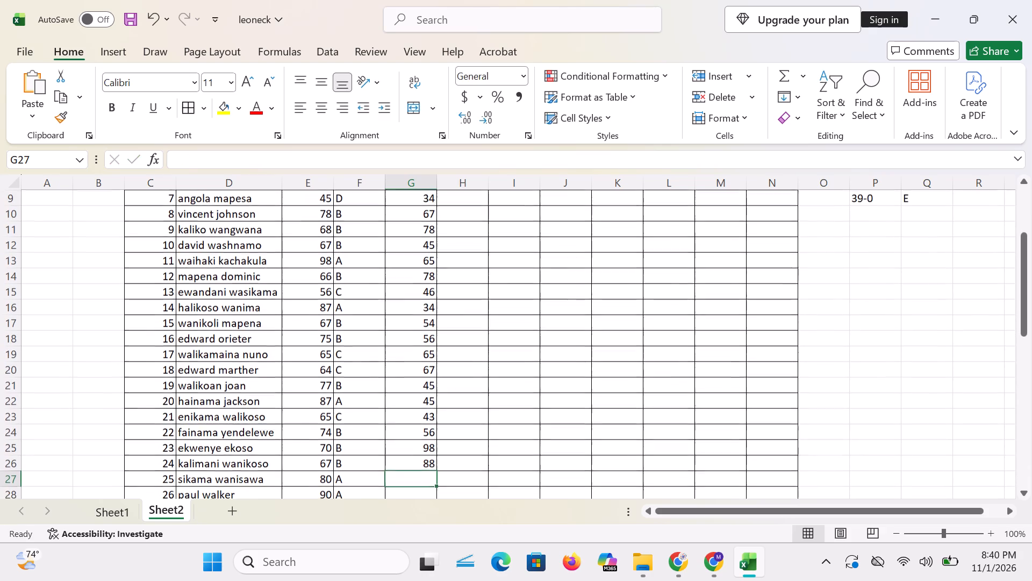
{"action": "type", "text": "78"}
{"action": "key", "text": "Down"}
{"action": "type", "text": "67"}
{"action": "key", "text": "Down"}
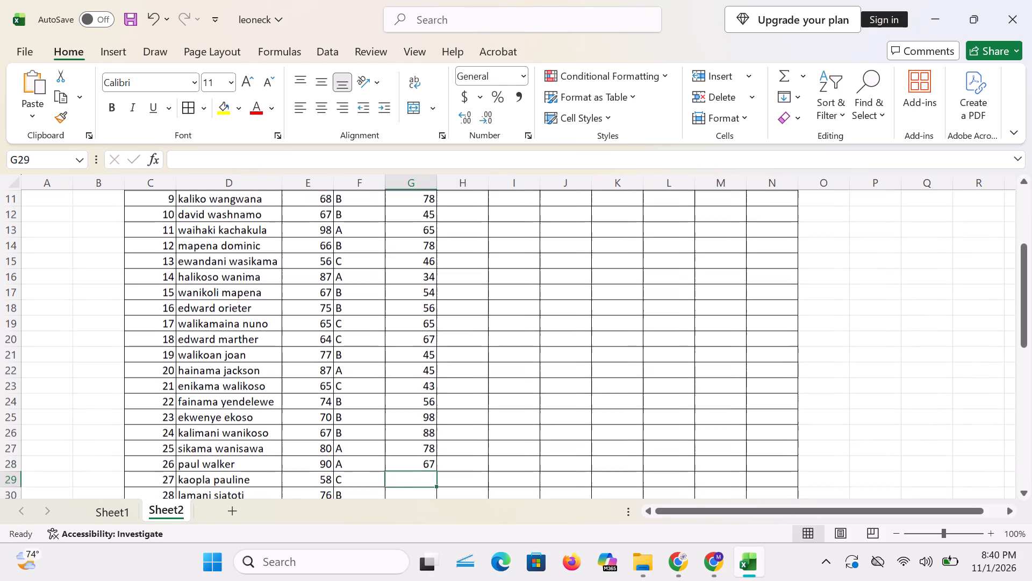
{"action": "type", "text": "66"}
{"action": "key", "text": "Down"}
{"action": "type", "text": "87"}
{"action": "key", "text": "Down"}
Enter the FOP110 marks 77, 90, 78 and 87 in G31 to G34.
{"action": "type", "text": "77"}
{"action": "key", "text": "Down"}
{"action": "type", "text": "90"}
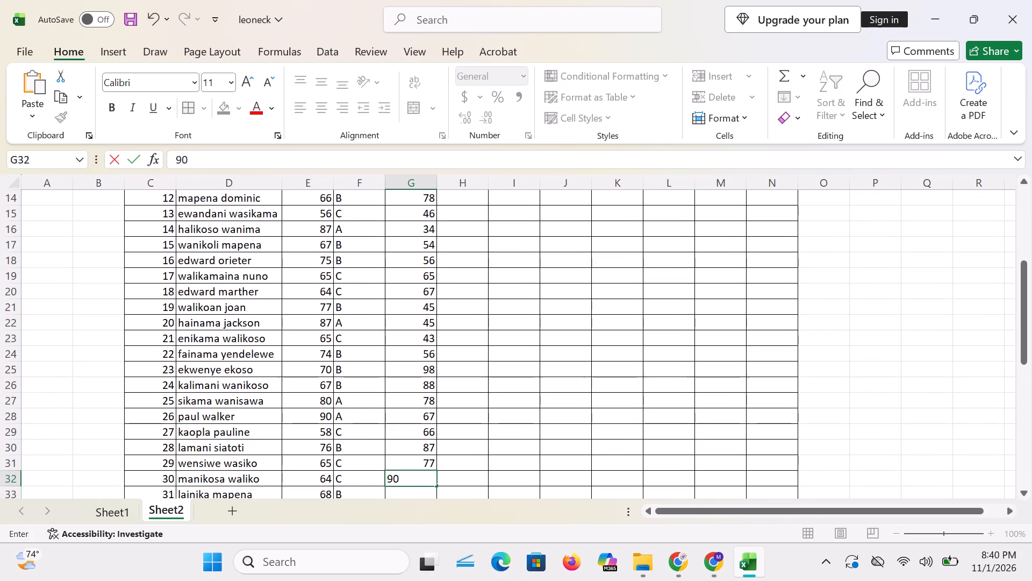
{"action": "key", "text": "Down"}
{"action": "type", "text": "78"}
{"action": "key", "text": "Down"}
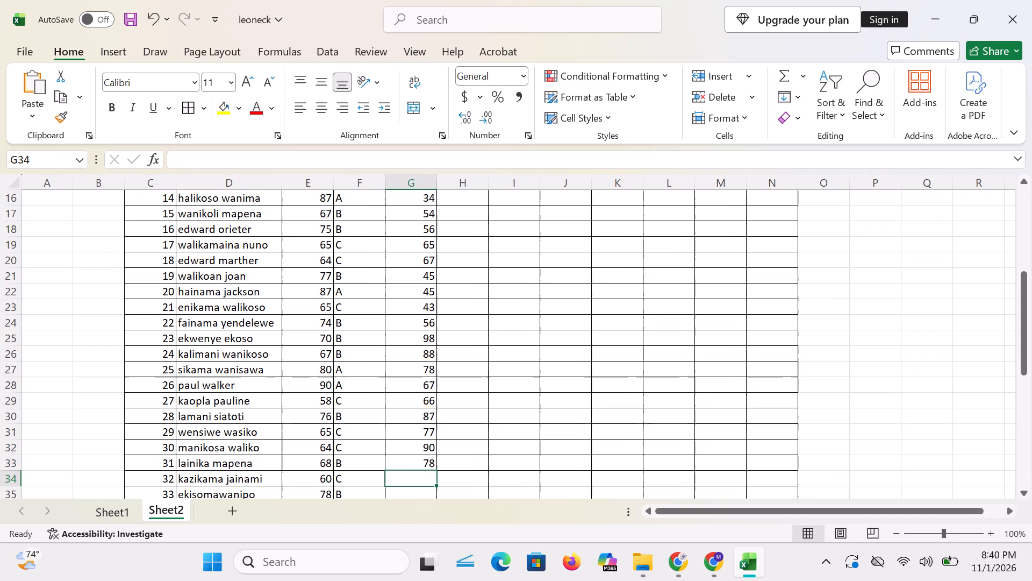
{"action": "type", "text": "87"}
{"action": "key", "text": "Down"}
Enter the FOP110 marks 54, 76 and 71 in G35 to G37.
{"action": "key", "text": "5"}
{"action": "key", "text": "Down"}
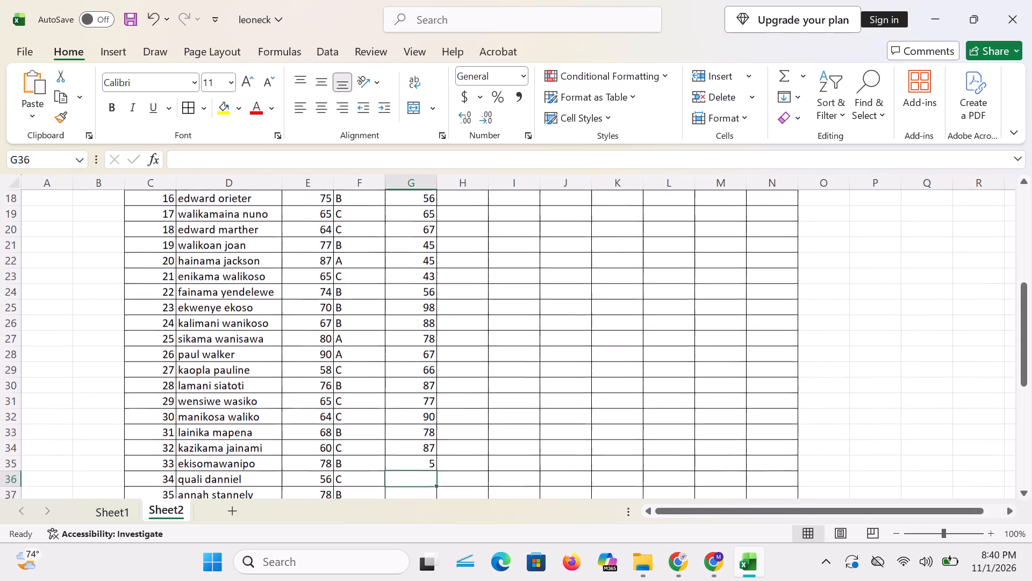
{"action": "key", "text": "Up"}
{"action": "type", "text": "54"}
{"action": "key", "text": "Down"}
{"action": "type", "text": "76"}
{"action": "key", "text": "Down"}
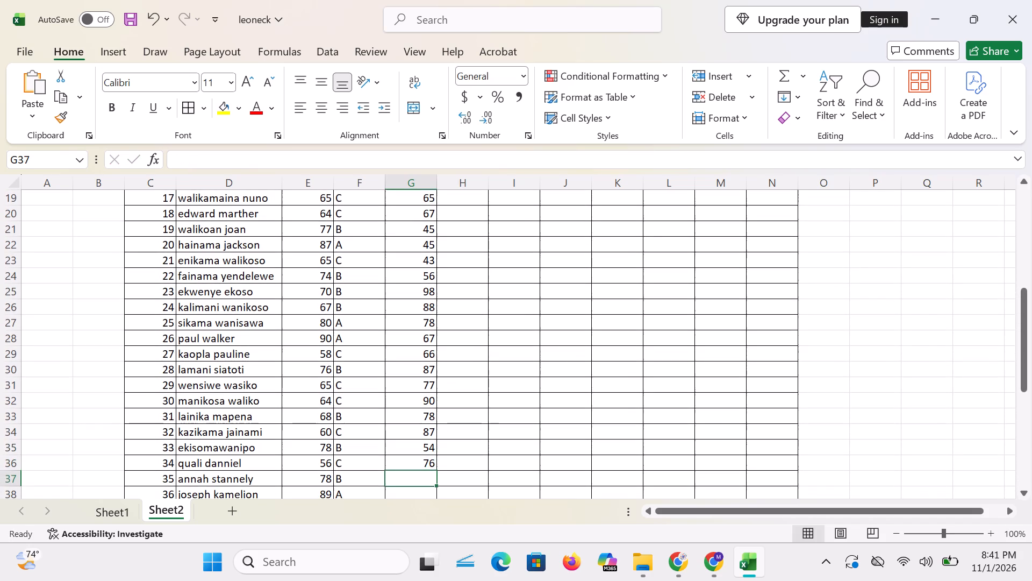
{"action": "key", "text": "7"}
{"action": "key", "text": "1"}
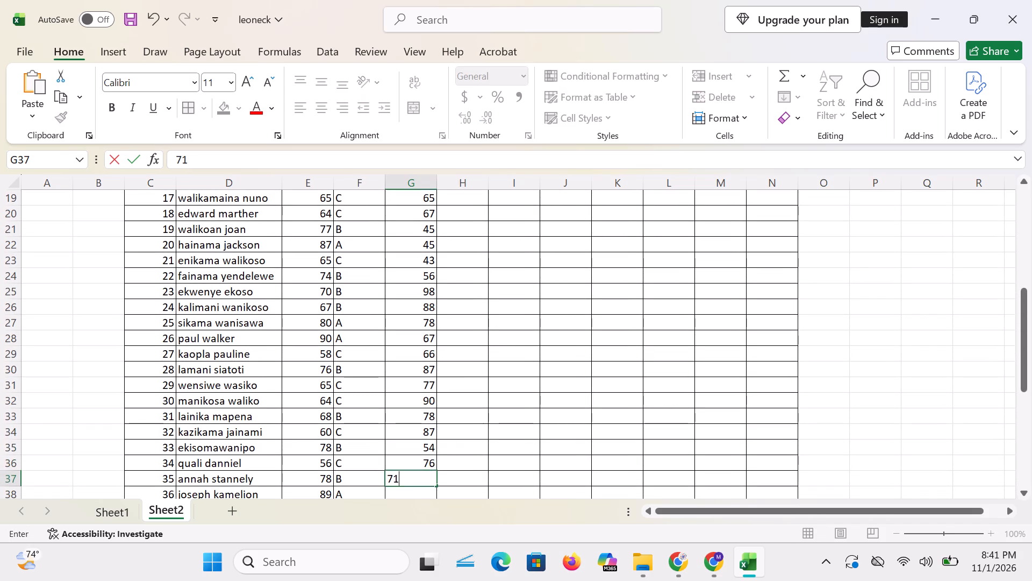
{"action": "key", "text": "Down"}
Enter the FOP110 marks 84, 95, 91 and 87 in G38 to G41.
{"action": "key", "text": "8"}
{"action": "key", "text": "4"}
{"action": "key", "text": "Down"}
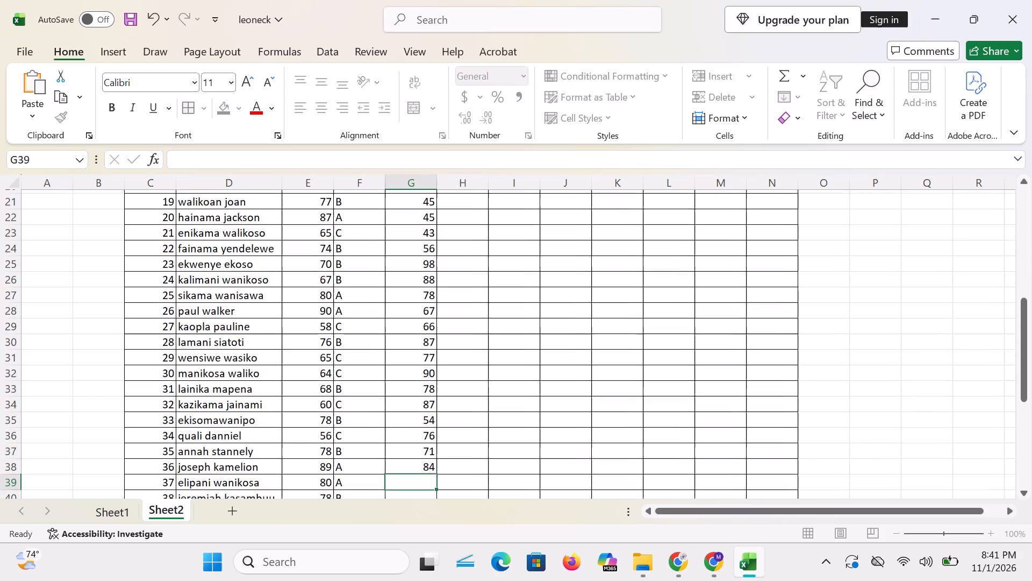
{"action": "type", "text": "95"}
{"action": "key", "text": "Down"}
{"action": "key", "text": "9"}
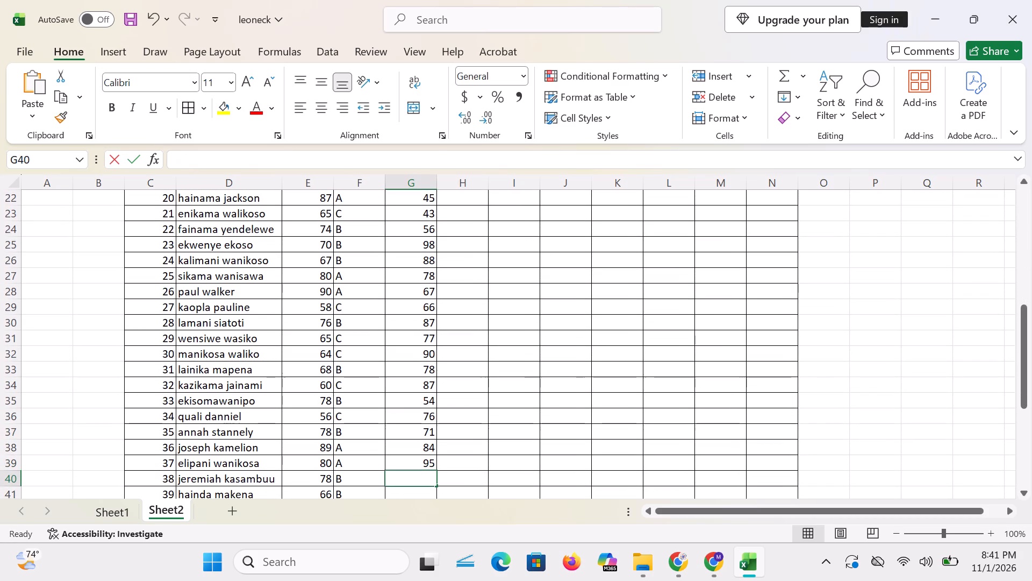
{"action": "key", "text": "1"}
{"action": "key", "text": "Down"}
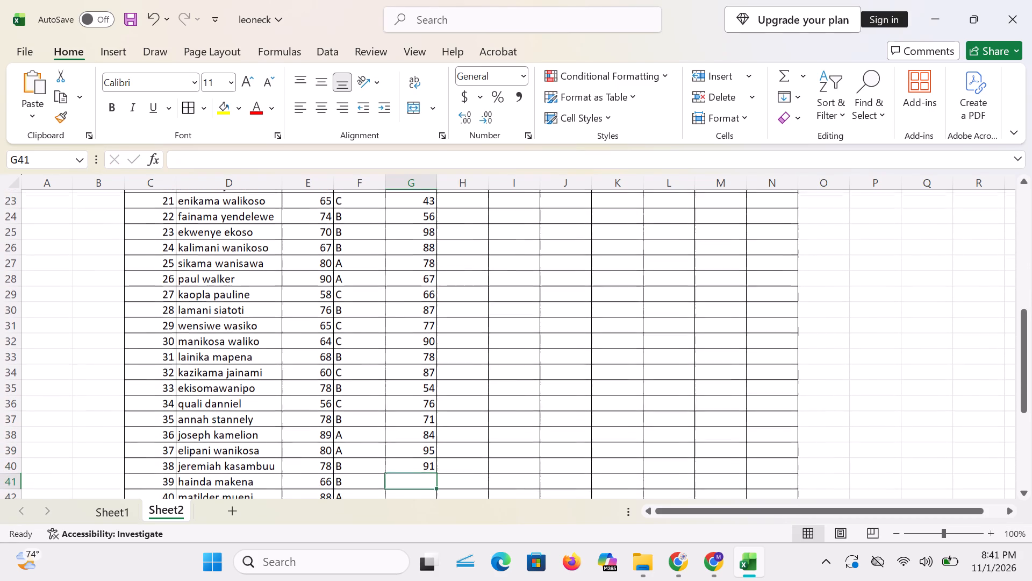
{"action": "type", "text": "87"}
{"action": "key", "text": "Down"}
Enter the FOP110 marks 88, 45, 65 and 65 in G42 to G45.
{"action": "key", "text": "8"}
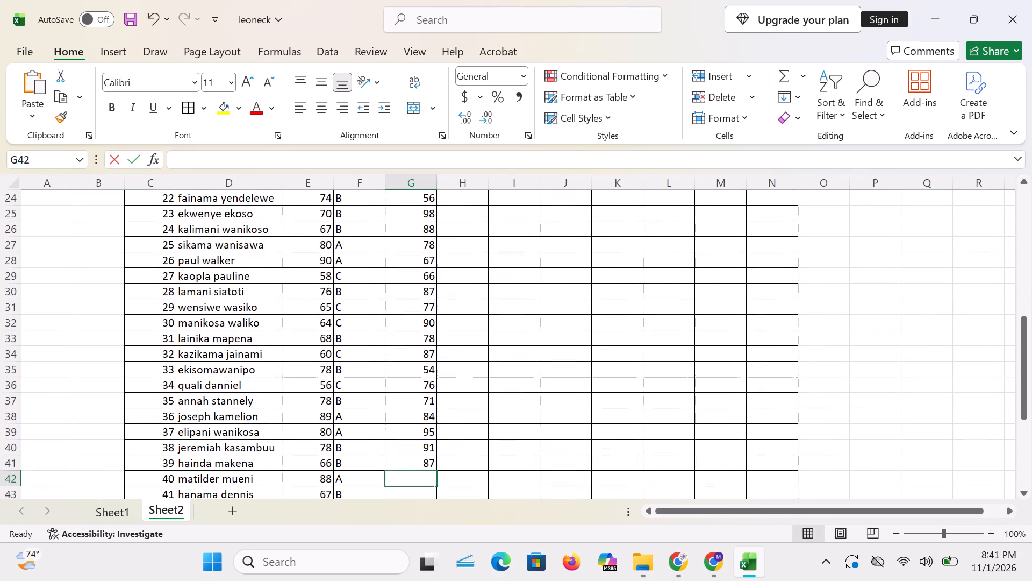
{"action": "key", "text": "Down"}
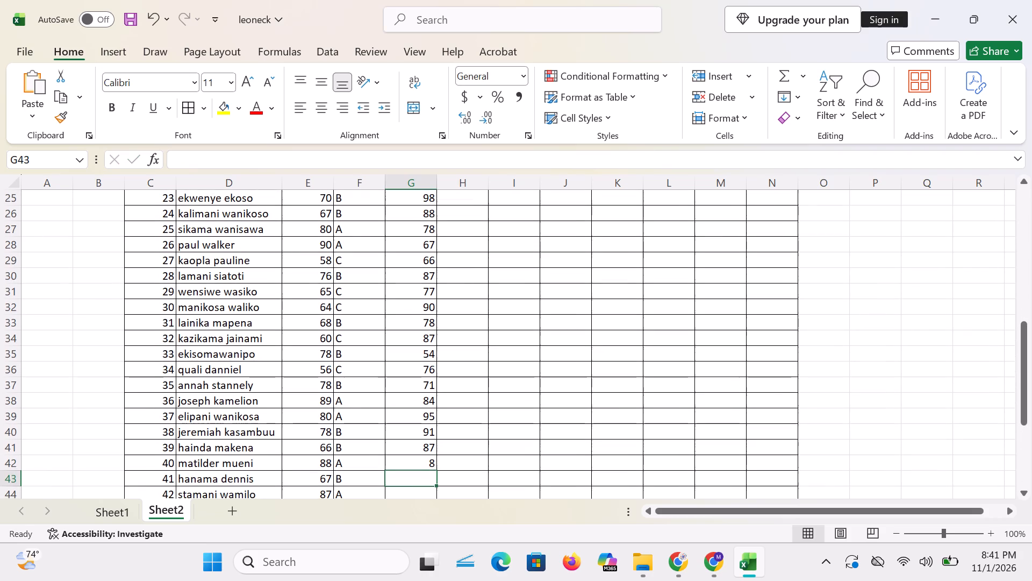
{"action": "key", "text": "Up"}
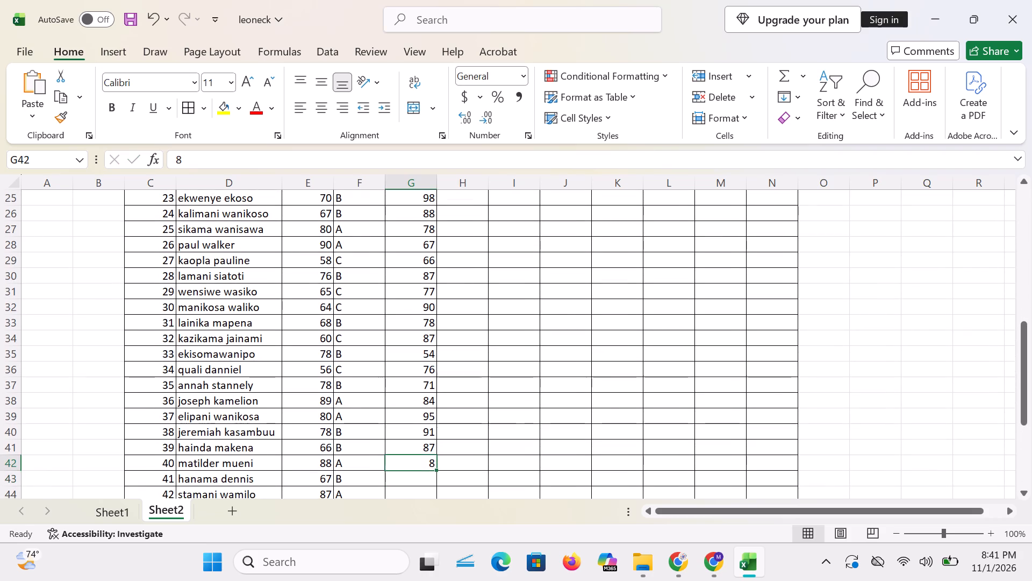
{"action": "type", "text": "88"}
{"action": "key", "text": "Down"}
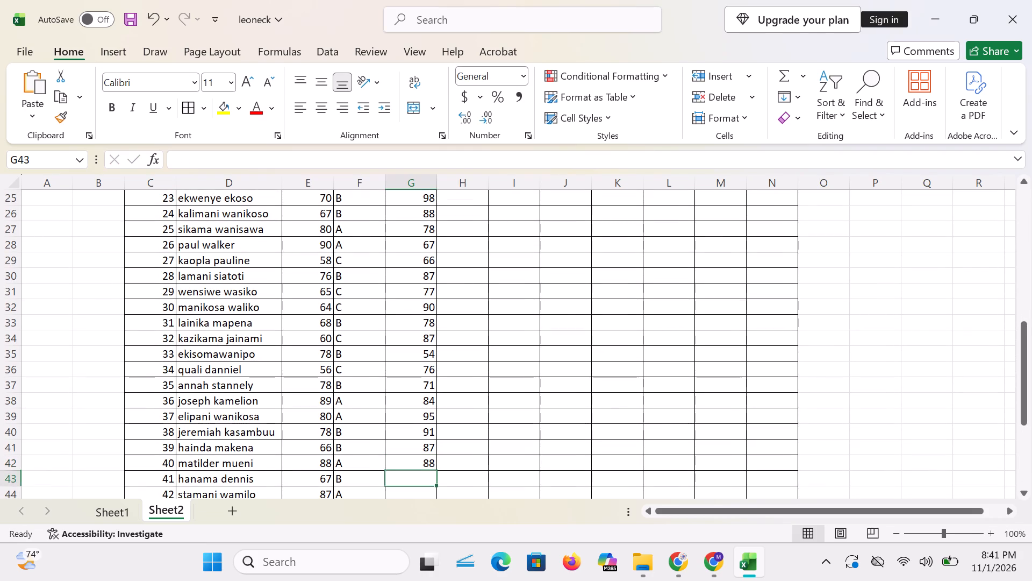
{"action": "type", "text": "45"}
{"action": "key", "text": "Down"}
{"action": "type", "text": "65"}
{"action": "key", "text": "Down"}
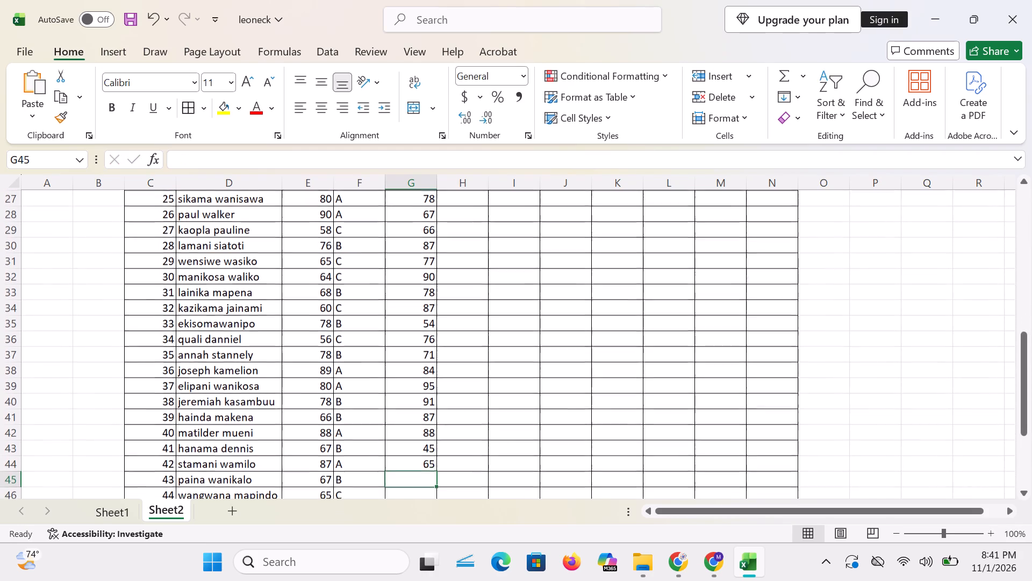
{"action": "type", "text": "65"}
{"action": "key", "text": "Down"}
Enter the FOP110 marks 65, 87, 98, 67 and 56 in G46 to G50.
{"action": "type", "text": "65"}
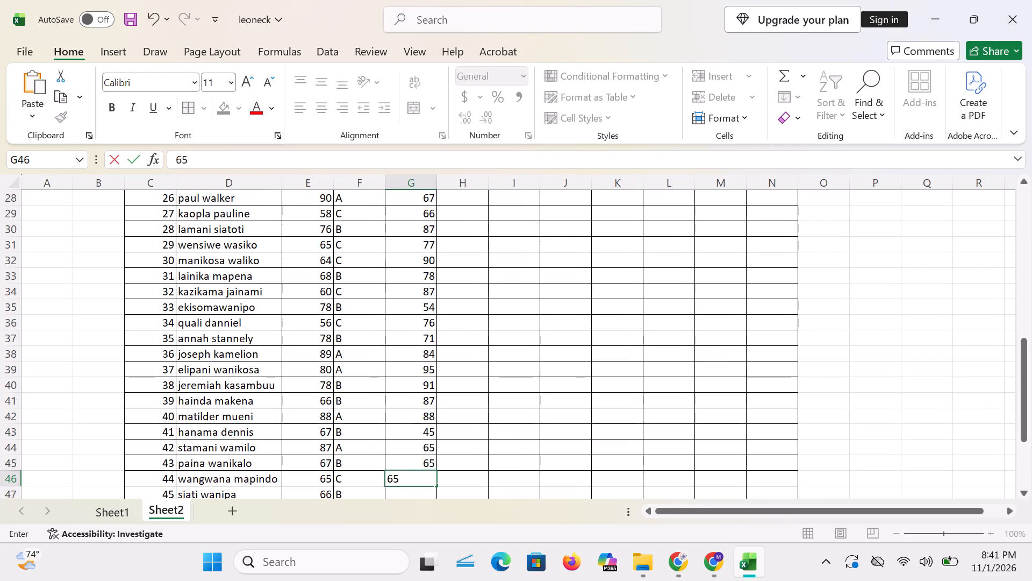
{"action": "key", "text": "Down"}
{"action": "type", "text": "87"}
{"action": "key", "text": "Down"}
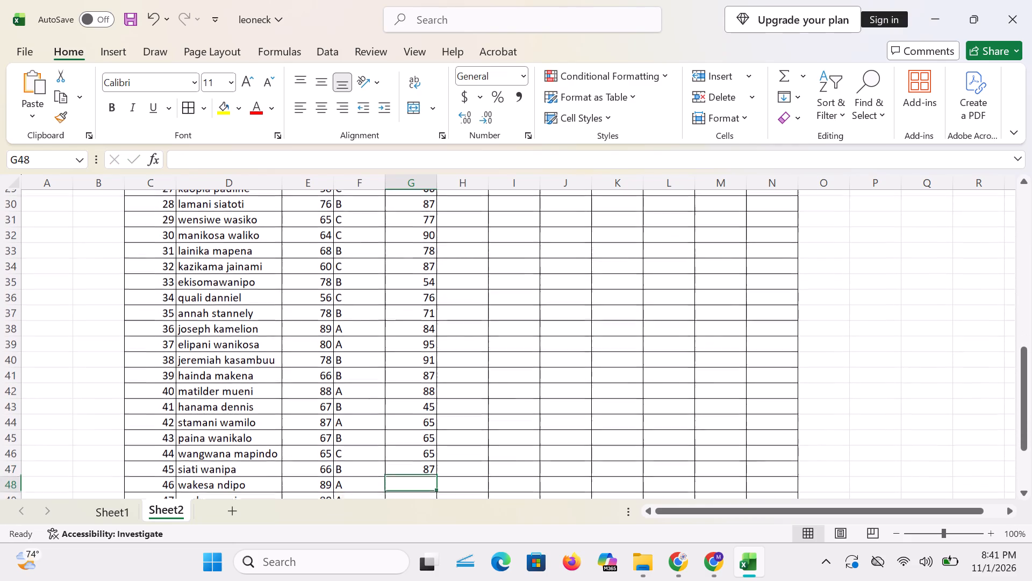
{"action": "type", "text": "98"}
{"action": "key", "text": "Down"}
{"action": "type", "text": "67"}
{"action": "key", "text": "Down"}
{"action": "type", "text": "56"}
{"action": "key", "text": "Down"}
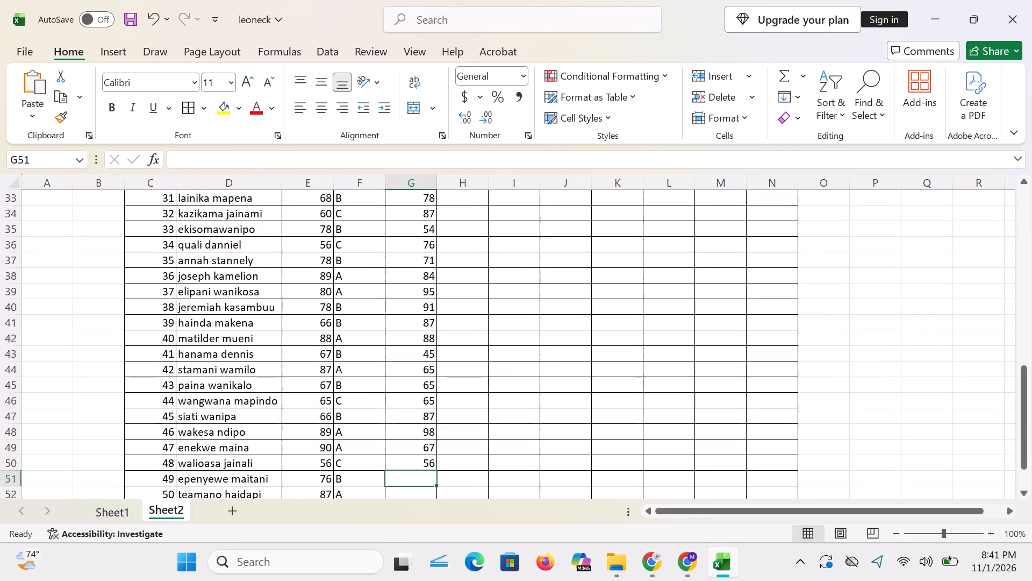
Enter the FOP110 marks 45, 75 and 76 in G51 to G53.
{"action": "type", "text": "45"}
{"action": "key", "text": "Down"}
{"action": "key", "text": "7"}
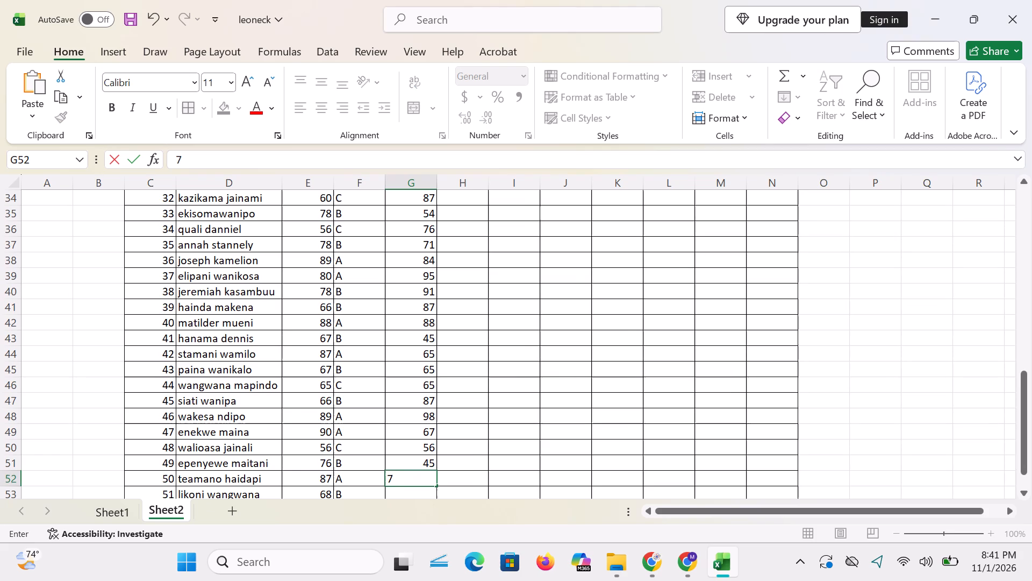
{"action": "key", "text": "5"}
{"action": "key", "text": "Down"}
{"action": "type", "text": "76"}
{"action": "key", "text": "Down"}
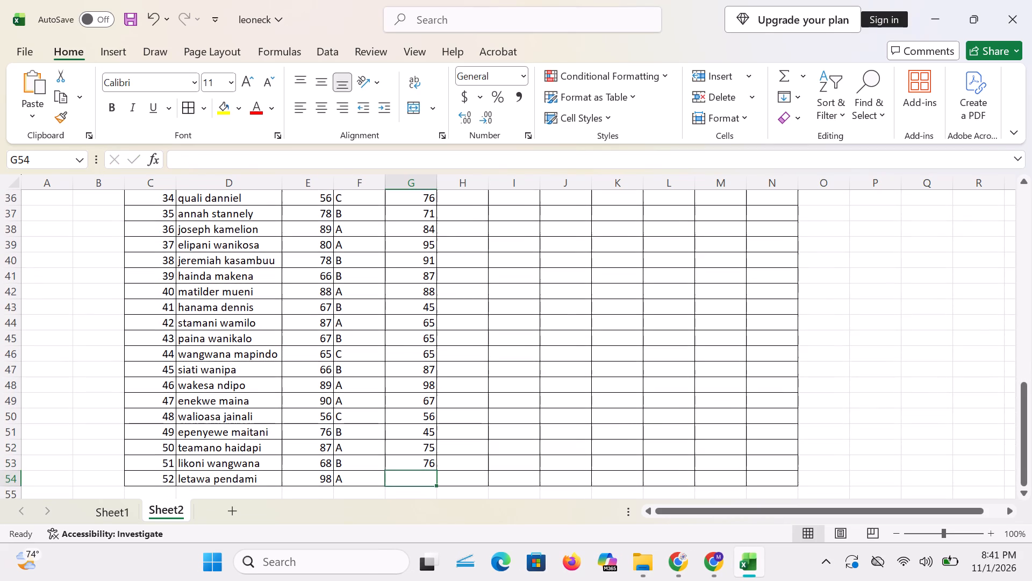
Enter the FOP110 mark 81 for the last student in G54, leaving G55 below the table empty.
{"action": "type", "text": "81"}
{"action": "key", "text": "Down"}
{"action": "key", "text": "4"}
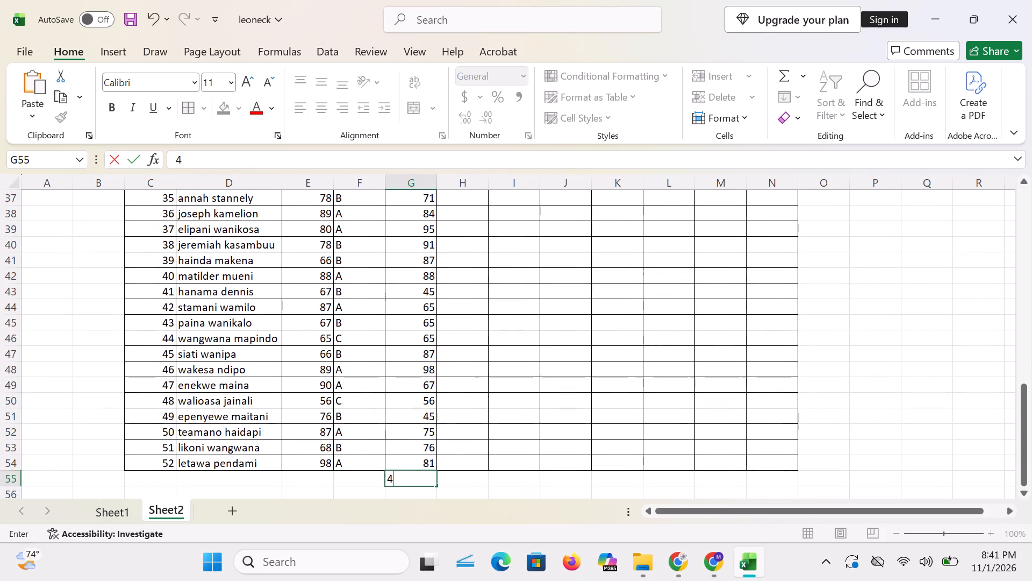
{"action": "key", "text": "BackSpace"}
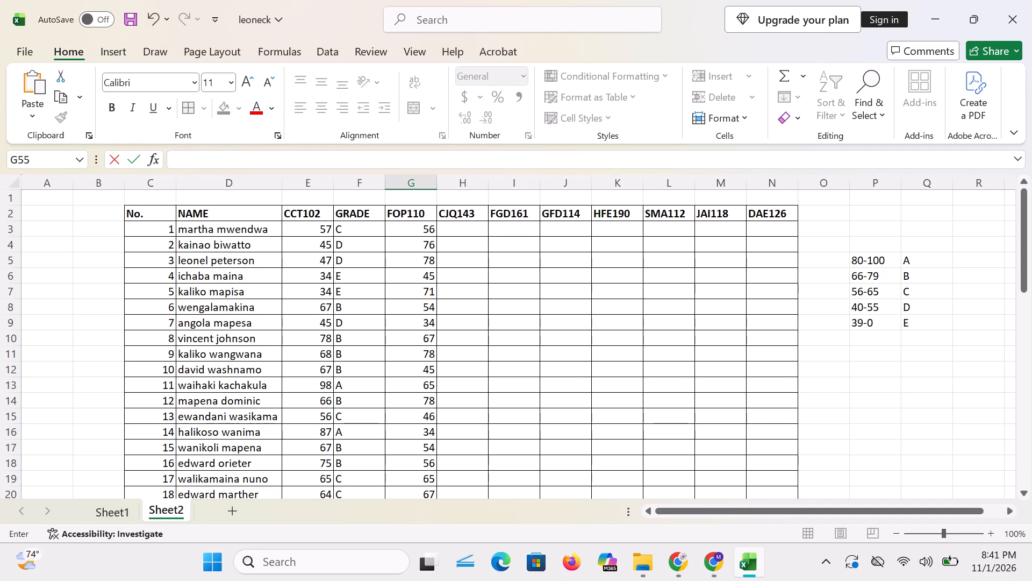
Select H3, the first student's cell under the CJQ143 heading.
{"action": "scroll", "coordinate": [462, 223], "scroll_direction": "left", "scroll_amount": 1}
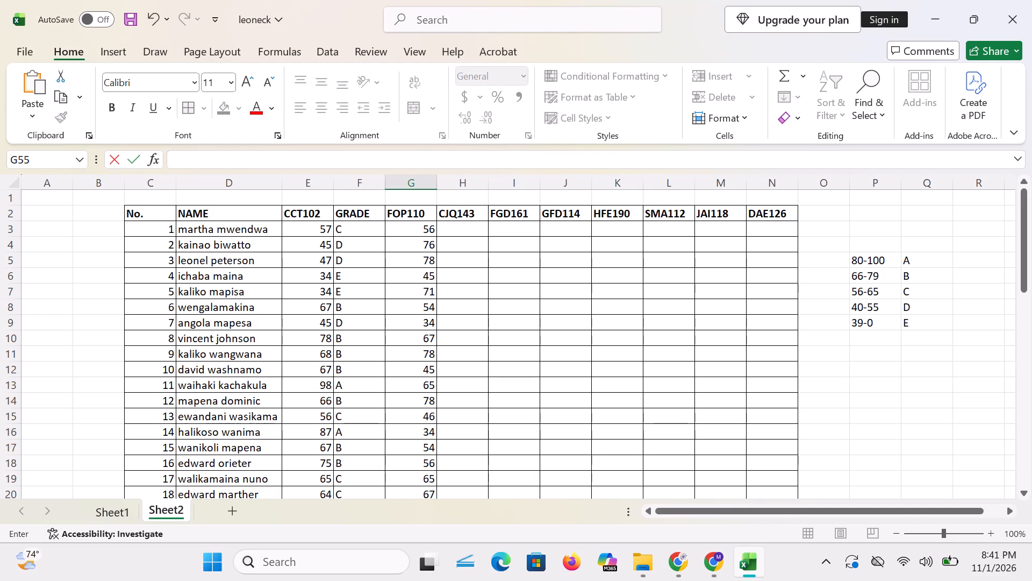
{"action": "left_click", "coordinate": [554, 194]}
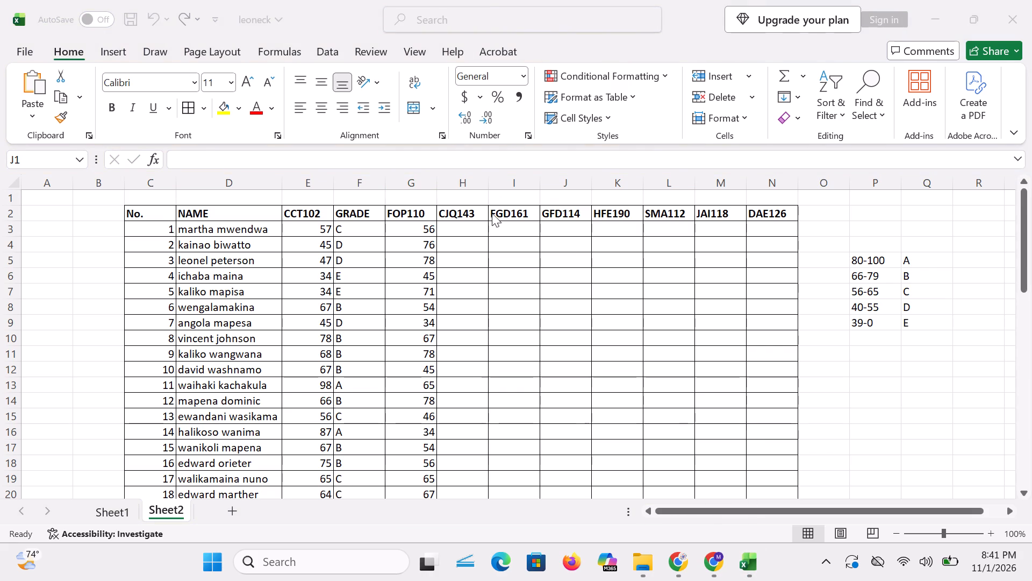
{"action": "left_click", "coordinate": [478, 223]}
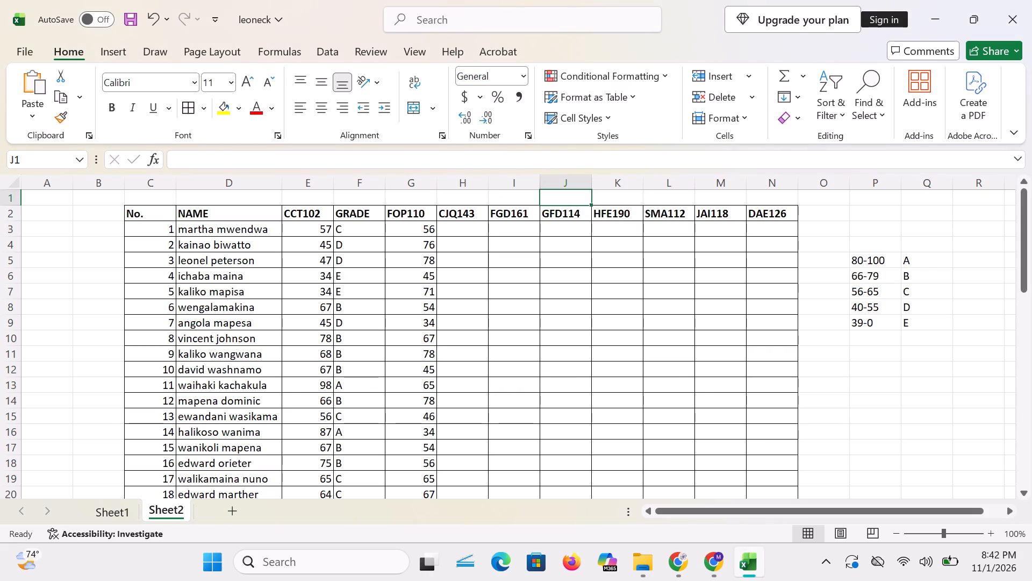
{"action": "left_click", "coordinate": [464, 240]}
{"action": "left_click", "coordinate": [469, 229]}
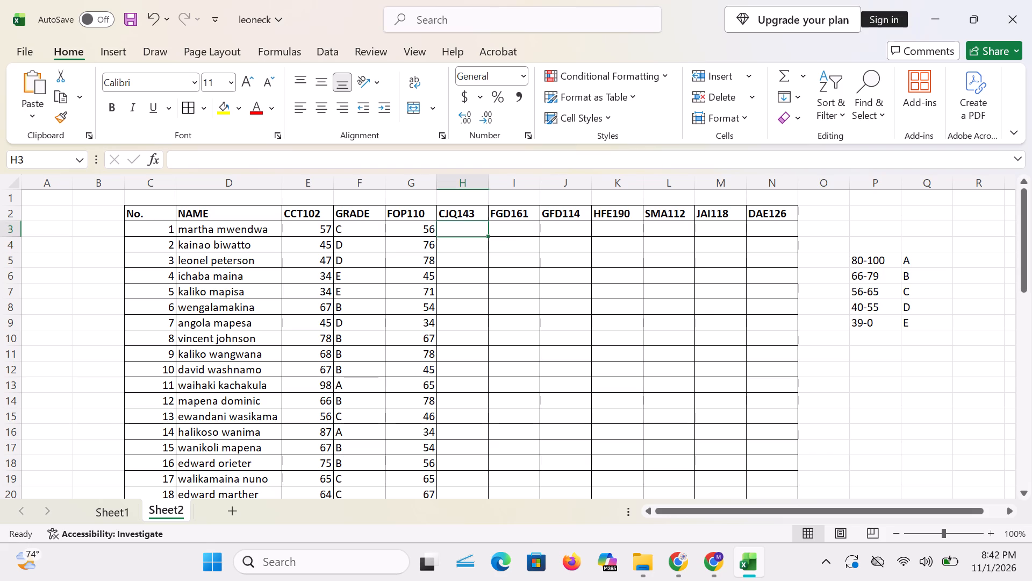
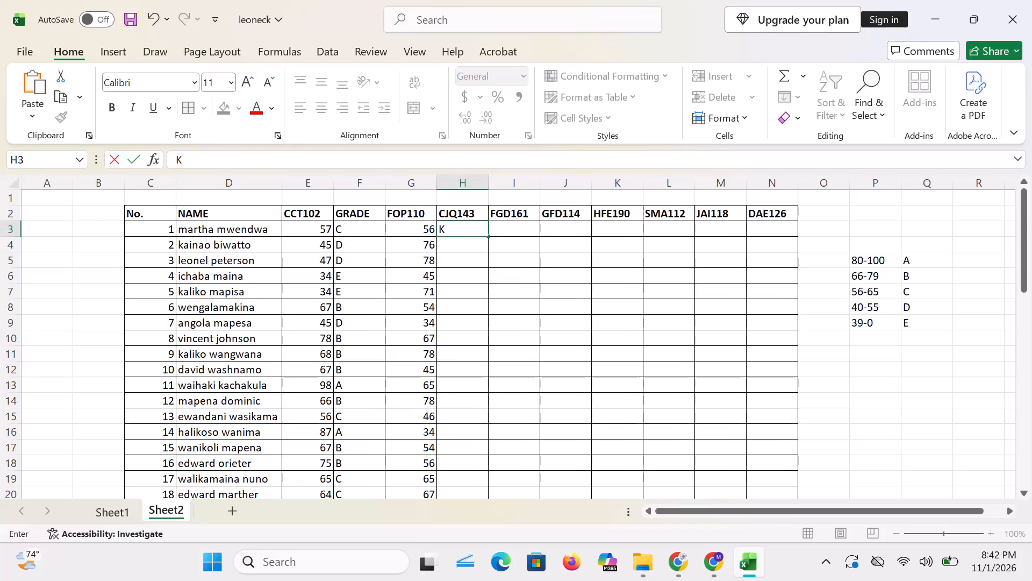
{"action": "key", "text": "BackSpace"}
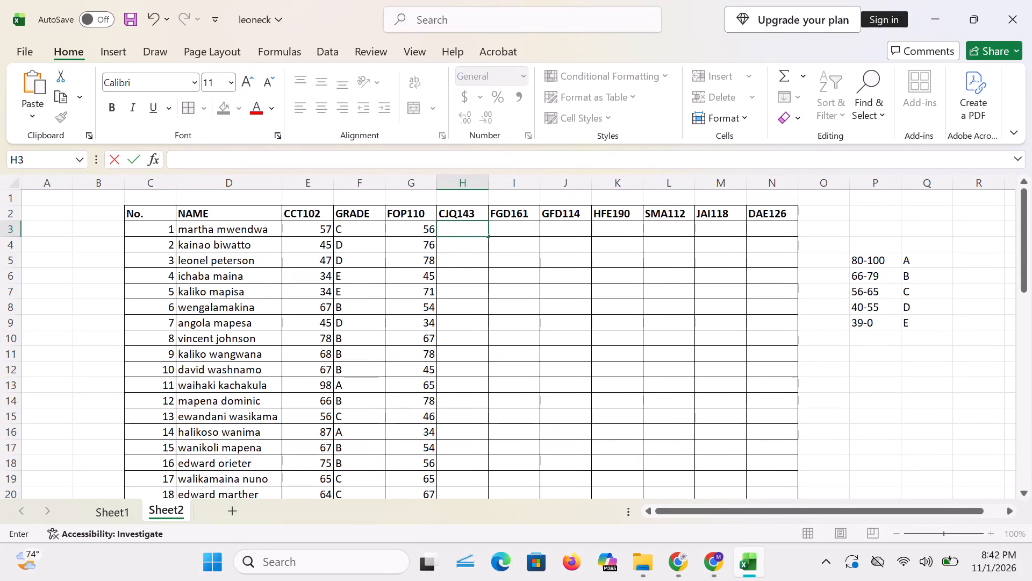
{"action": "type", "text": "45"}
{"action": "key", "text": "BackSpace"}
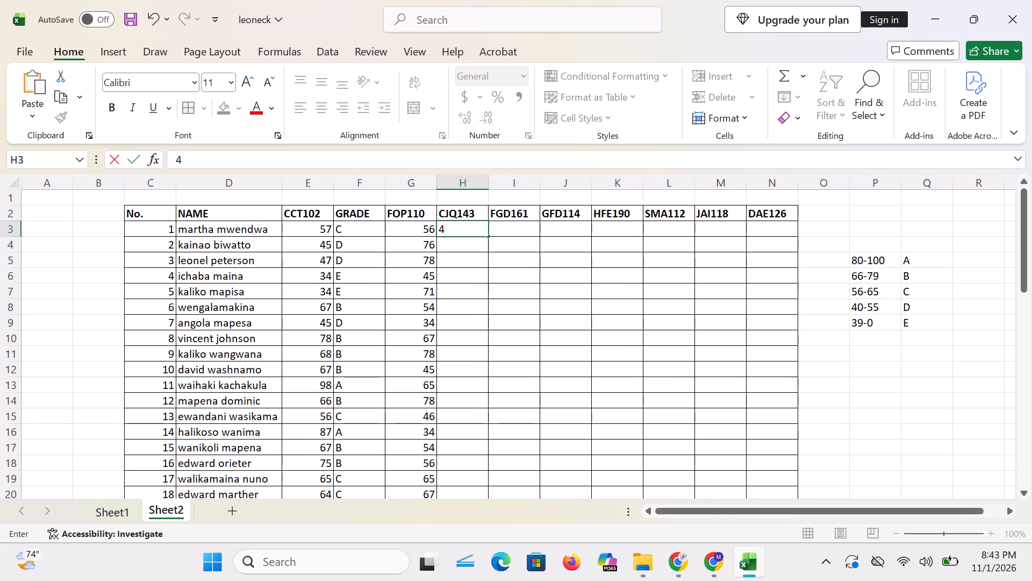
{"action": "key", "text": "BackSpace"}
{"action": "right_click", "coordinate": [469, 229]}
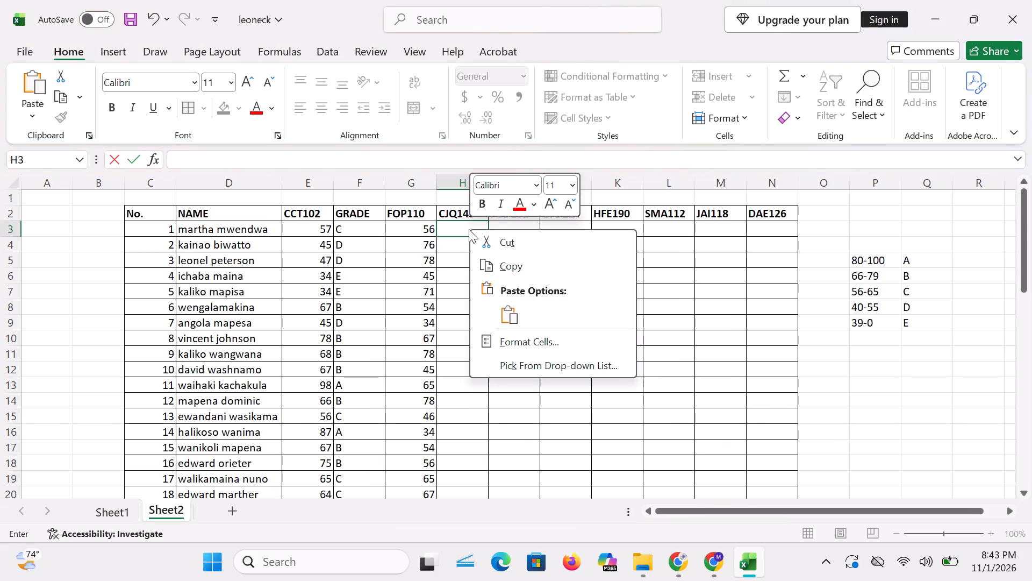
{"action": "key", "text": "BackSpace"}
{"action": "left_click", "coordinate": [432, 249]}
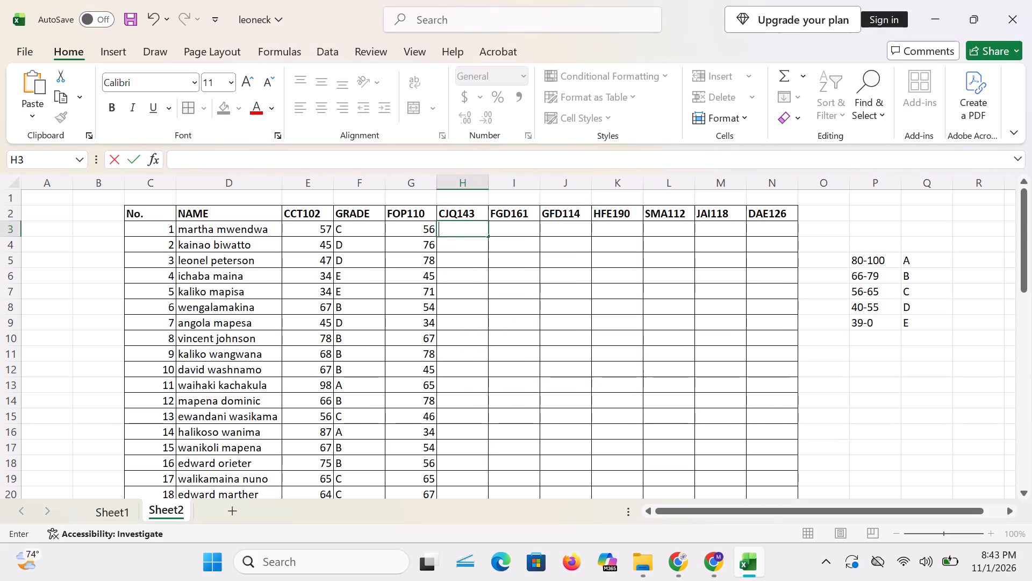
Insert a new column between FOP110 and CJQ143 and head it GRADE in H2.
{"action": "left_click", "coordinate": [471, 182]}
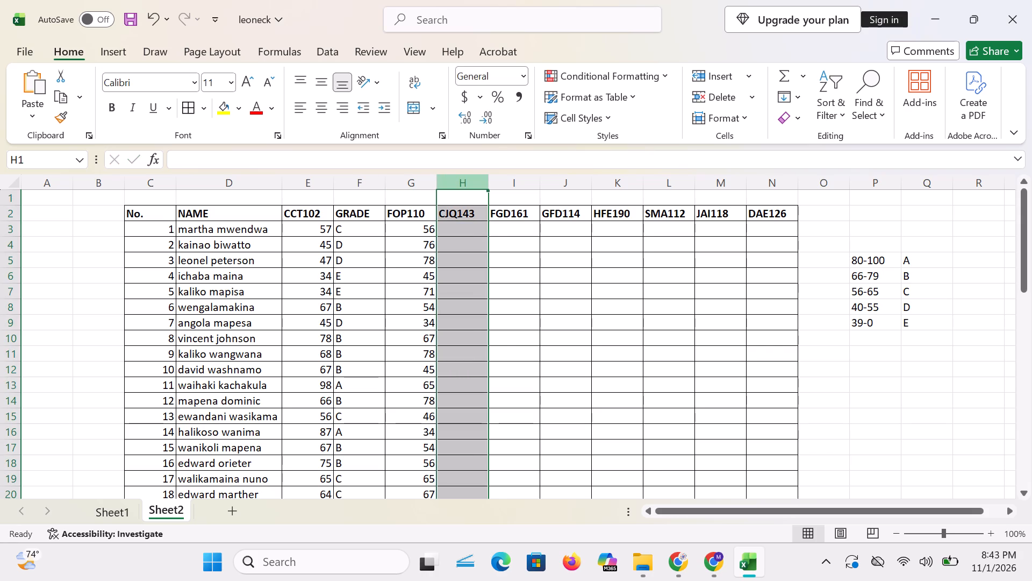
{"action": "right_click", "coordinate": [471, 182]}
{"action": "left_click", "coordinate": [506, 342]}
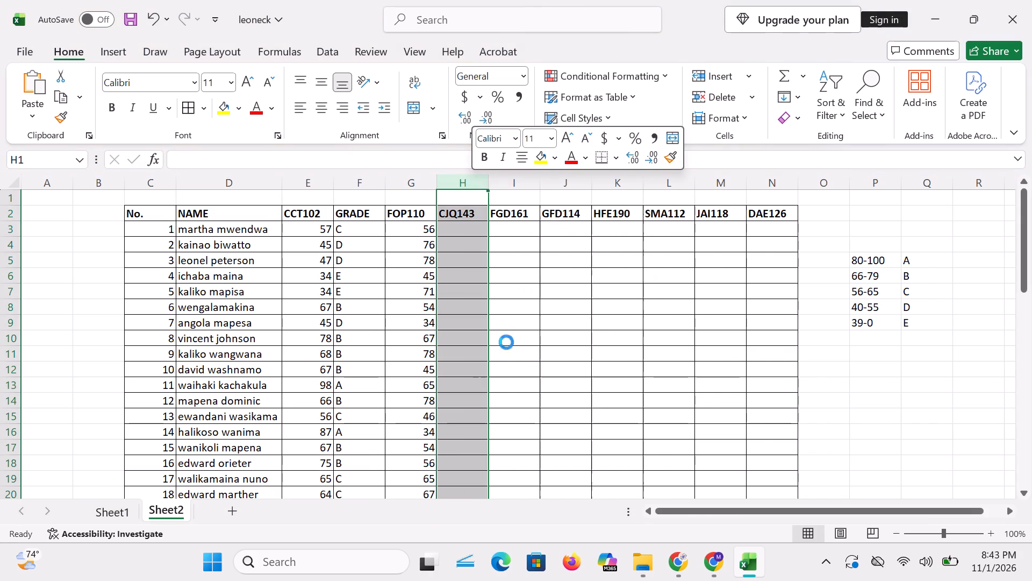
{"action": "left_click", "coordinate": [470, 209]}
{"action": "type", "text": "GRADE"}
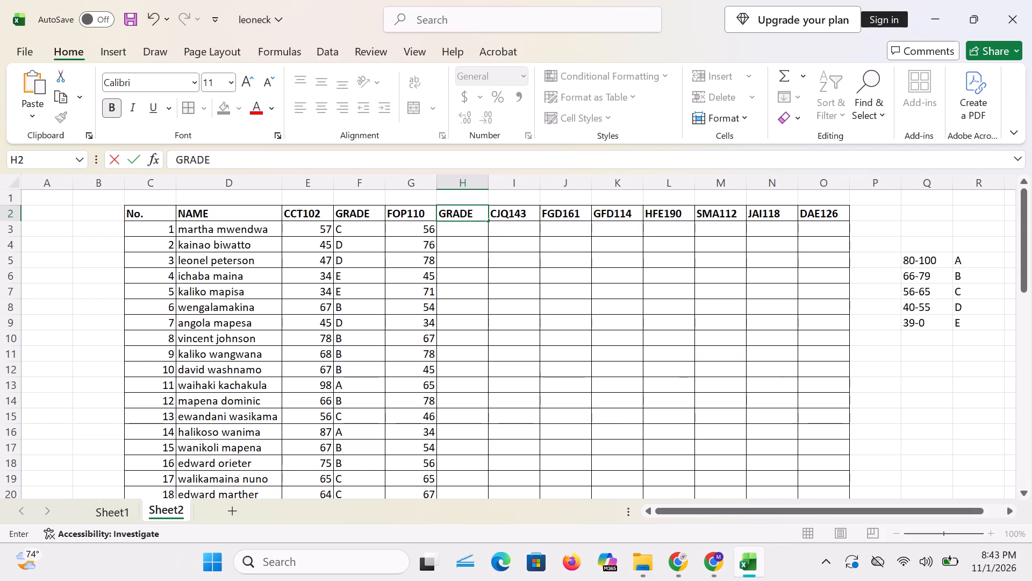
Start an IF formula in H3 with a greater-than-or-equal test on the FOP110 mark, =IF(G3>=.
{"action": "left_click", "coordinate": [470, 228]}
{"action": "type", "text": "IF"}
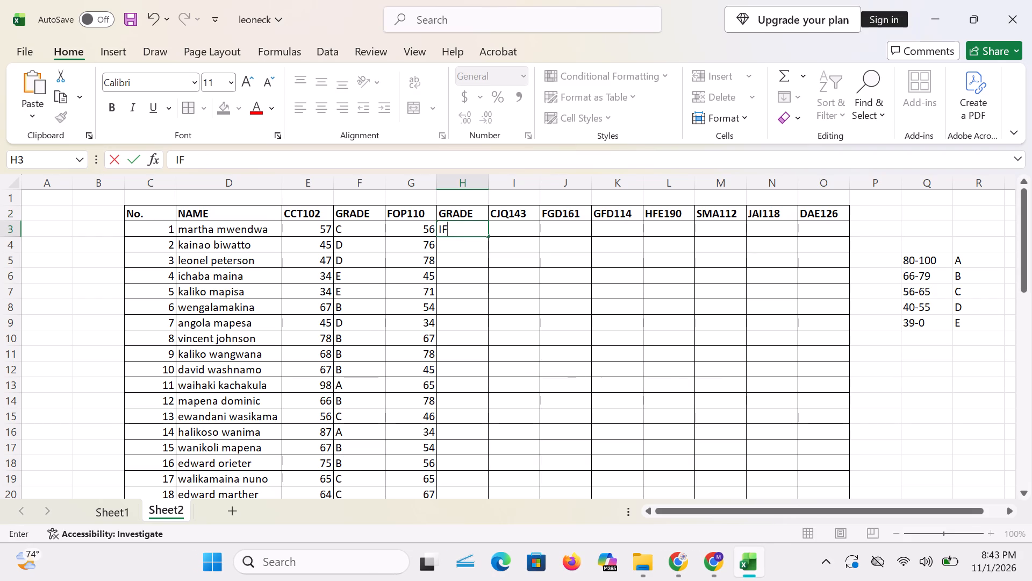
{"action": "key", "text": "BackSpace"}
{"action": "key", "text": "BackSpace"}
{"action": "key", "text": "BackSpace"}
{"action": "type", "text": "=IF"}
{"action": "double_click", "coordinate": [480, 252]}
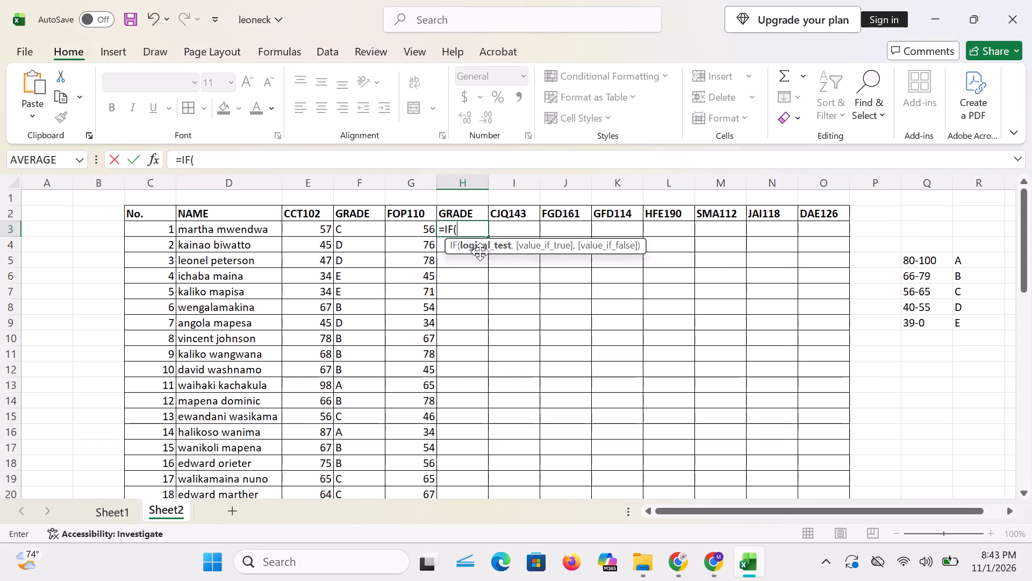
{"action": "left_click", "coordinate": [421, 226]}
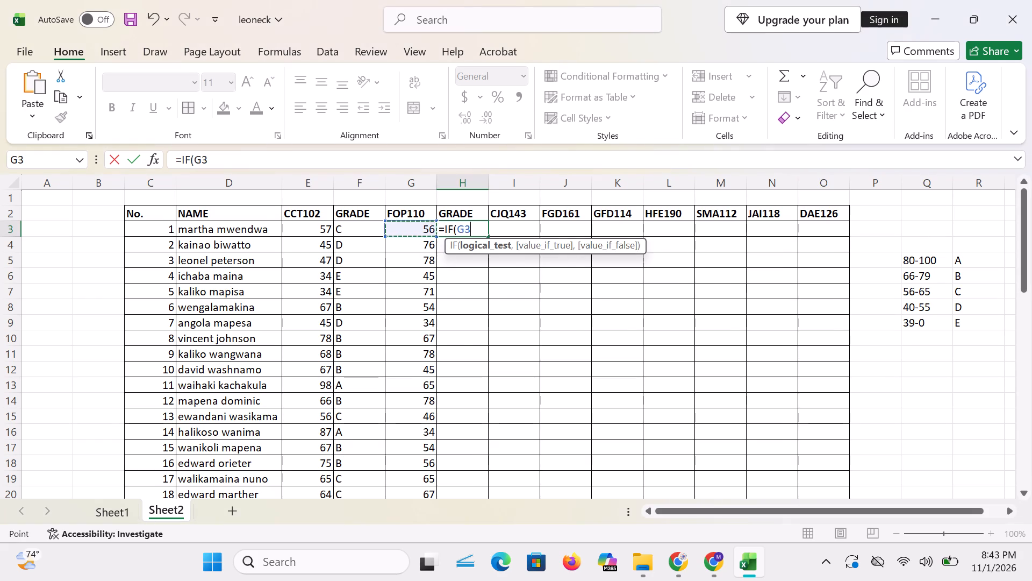
{"action": "key", "text": "shift+greater"}
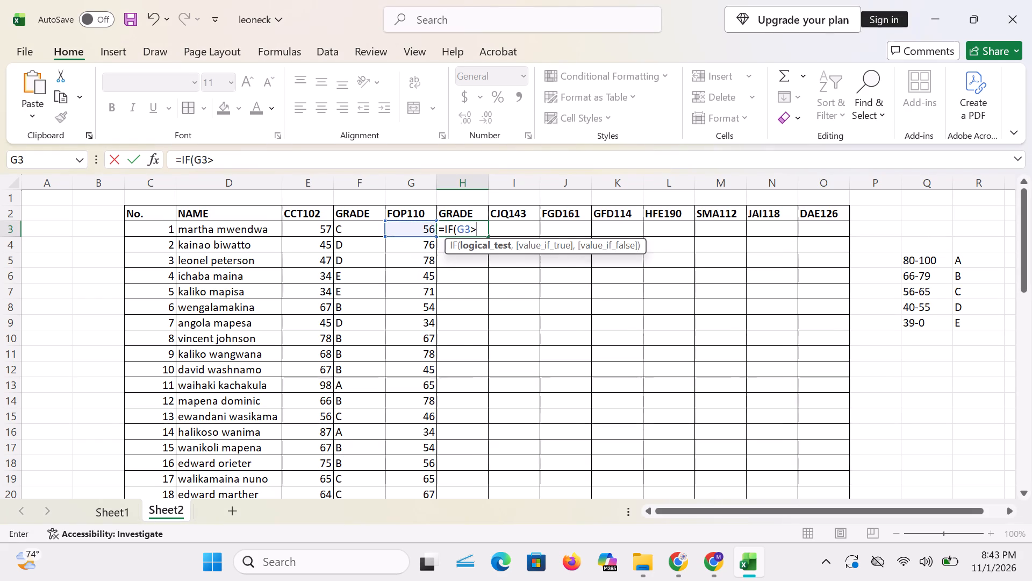
{"action": "key", "text": "equal"}
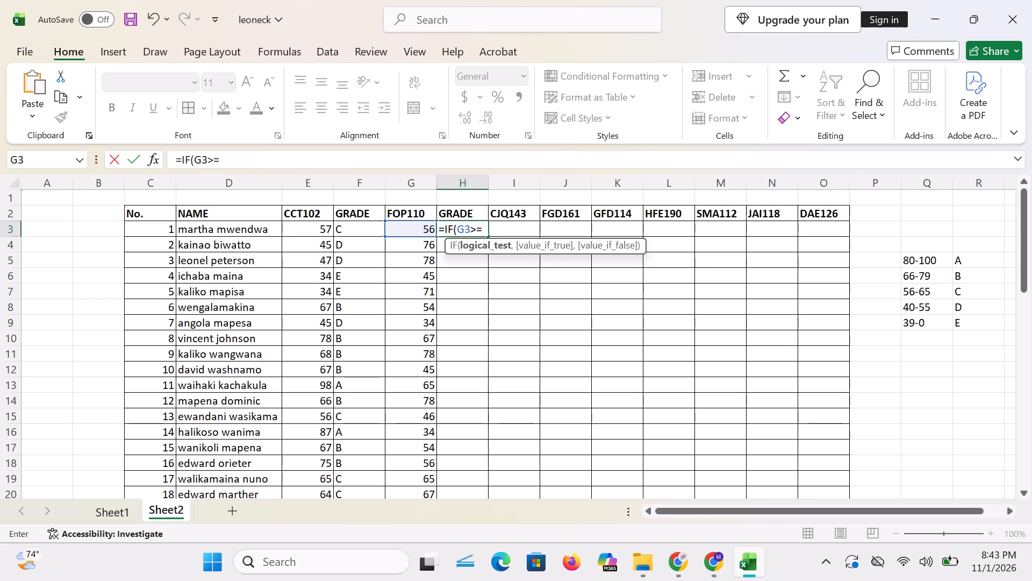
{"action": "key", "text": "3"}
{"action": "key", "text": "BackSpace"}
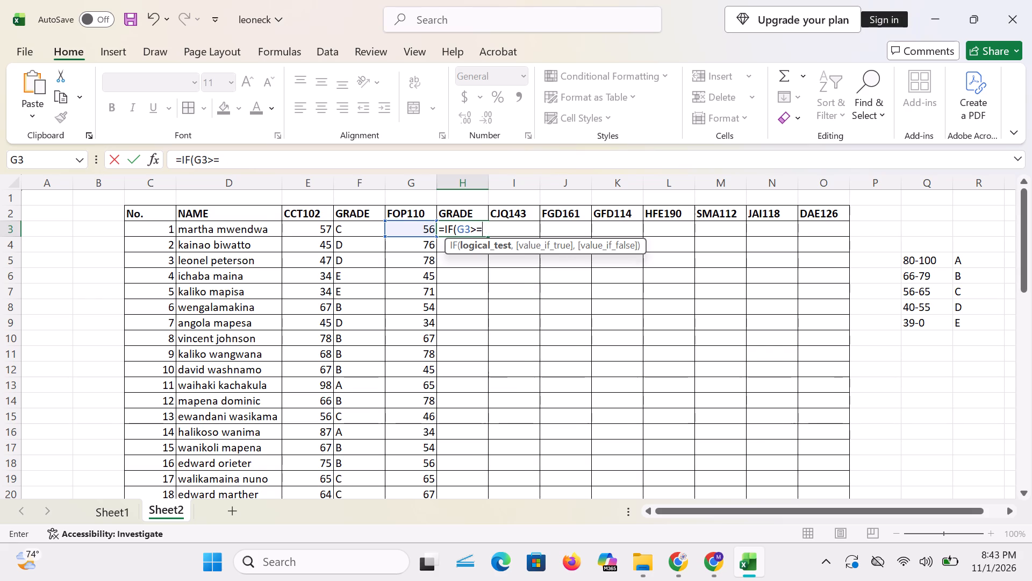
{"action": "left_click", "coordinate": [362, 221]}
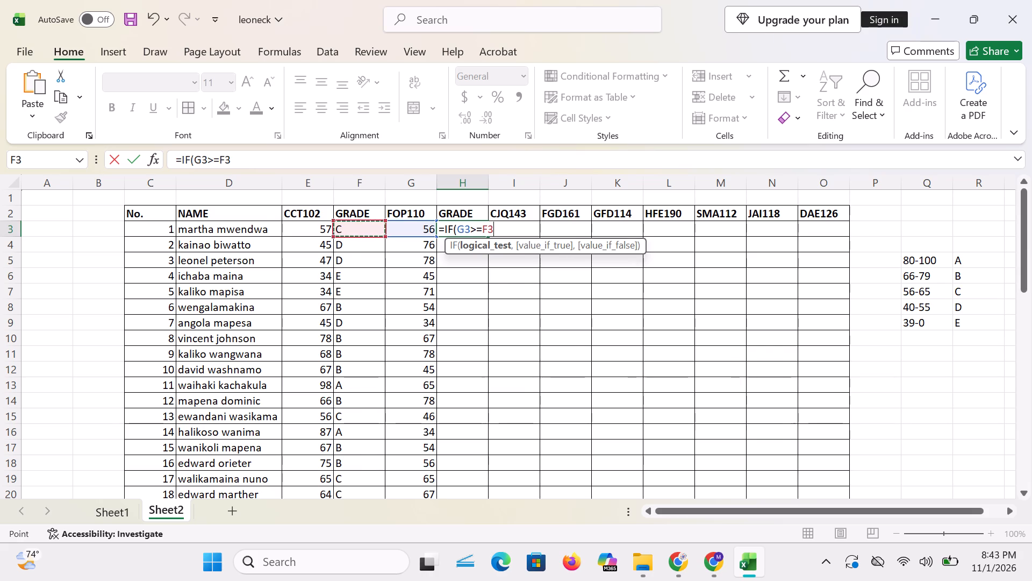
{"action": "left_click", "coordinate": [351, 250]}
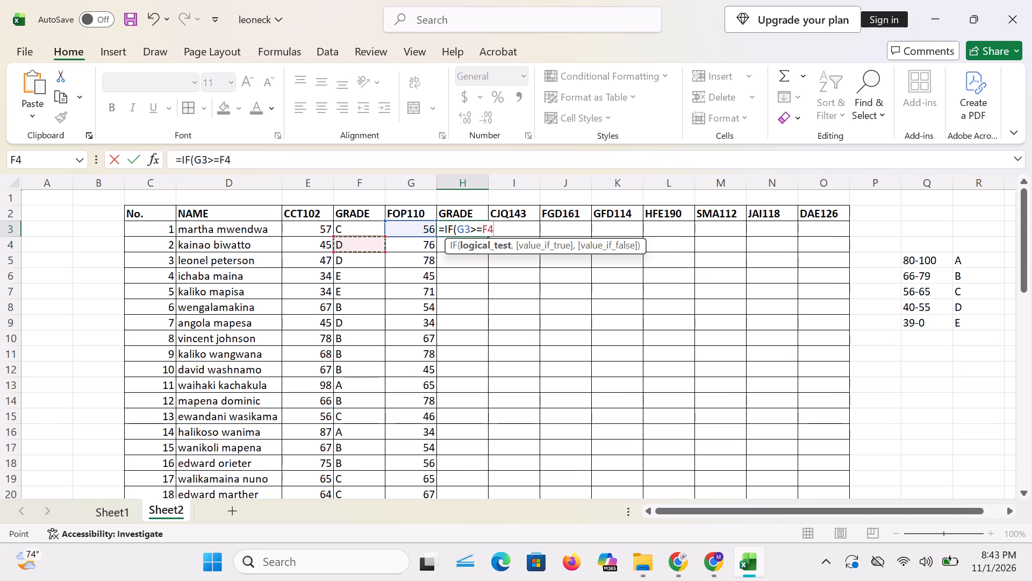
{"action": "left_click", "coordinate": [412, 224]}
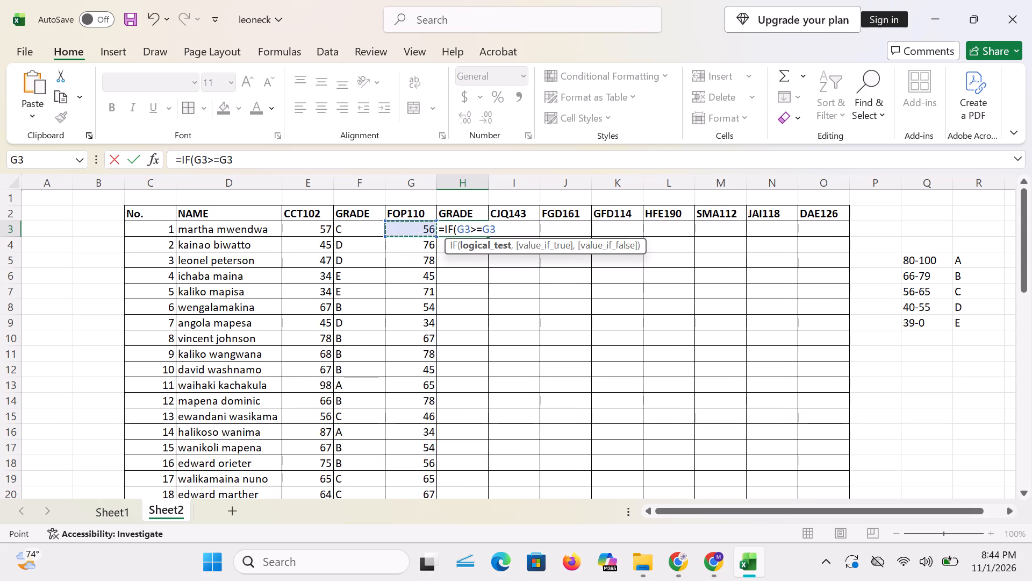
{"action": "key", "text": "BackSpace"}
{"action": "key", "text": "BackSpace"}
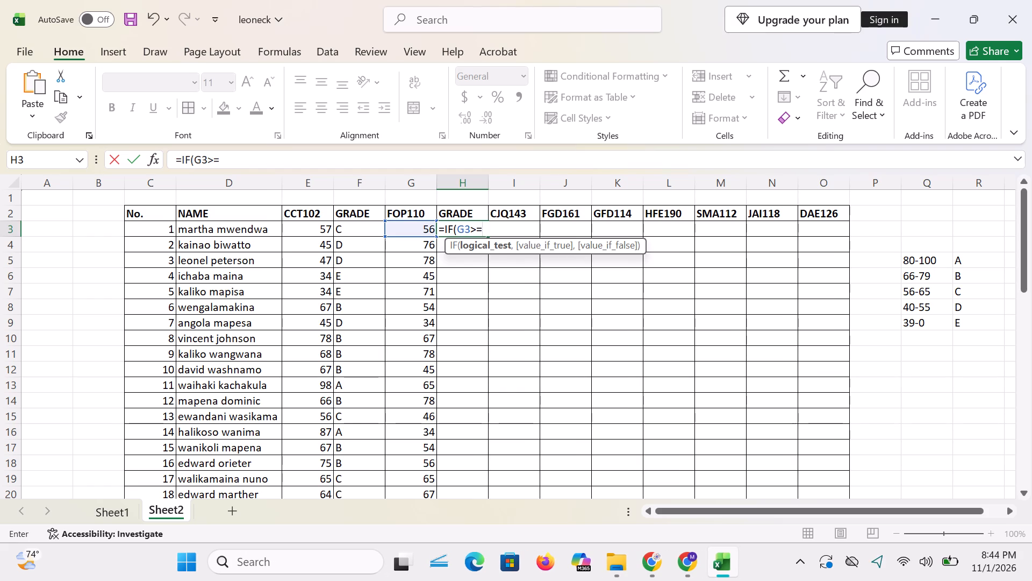
Complete the formula's first test with the threshold 80 and the grade "A" as its true result.
{"action": "type", "text": "80"}
{"action": "key", "text": "comma"}
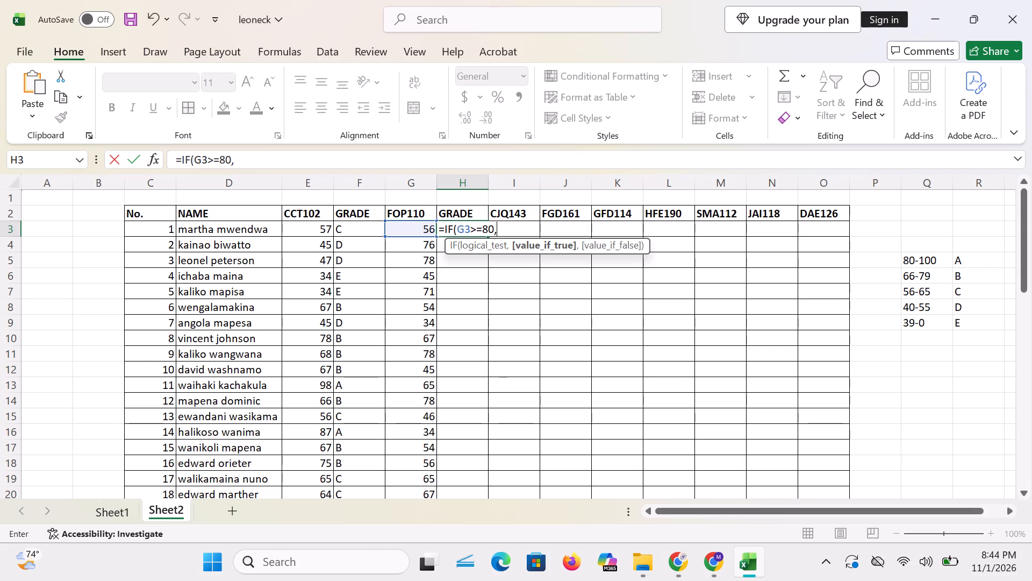
{"action": "key", "text": "shift+quotedbl"}
{"action": "key", "text": "a"}
{"action": "key", "text": "shift+quotedbl"}
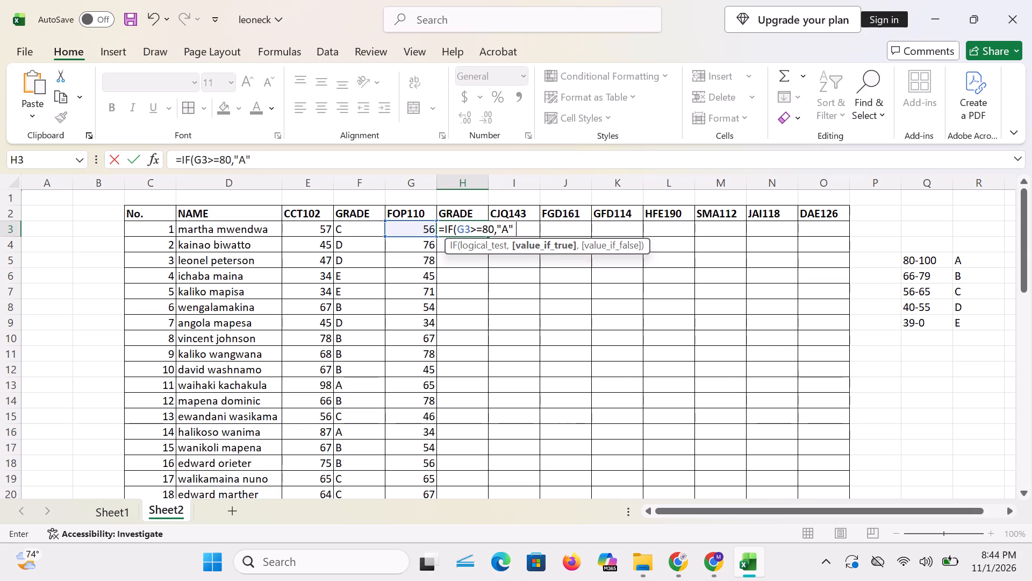
Nest a second IF in the H3 formula that gives grade "B" when G3>=66.
{"action": "key", "text": "comma"}
{"action": "type", "text": "IF"}
{"action": "double_click", "coordinate": [563, 260]}
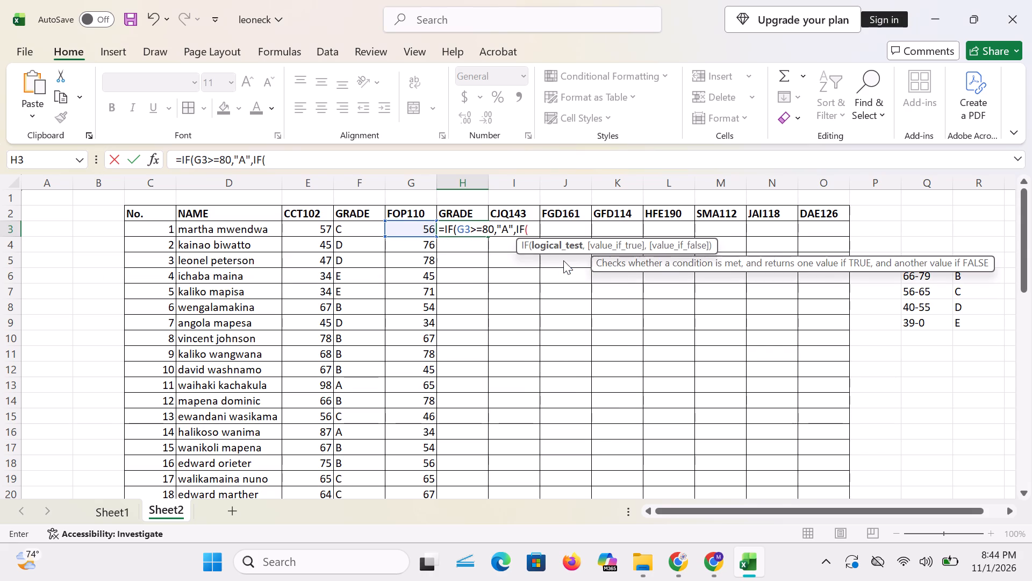
{"action": "left_click", "coordinate": [419, 234]}
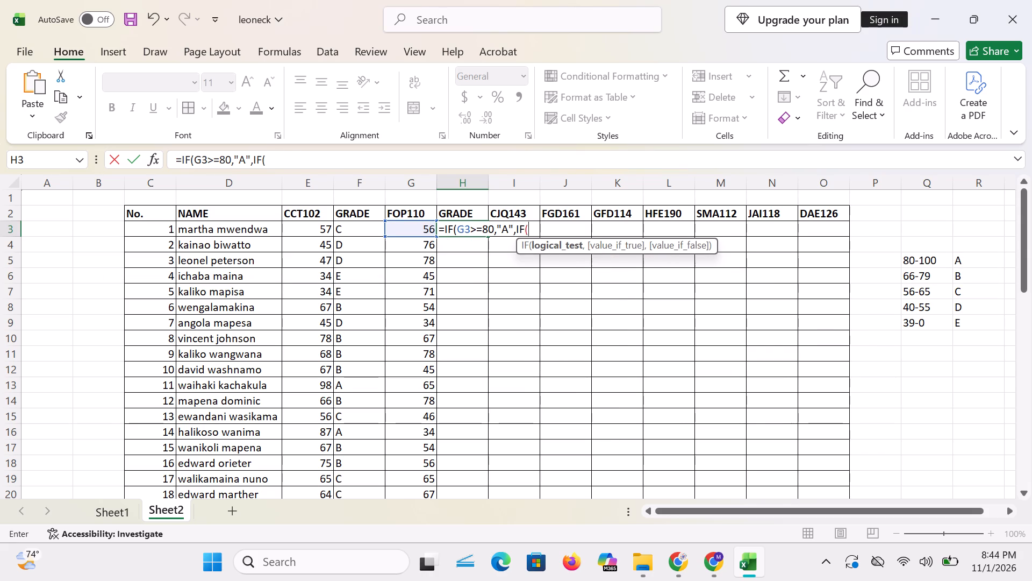
{"action": "left_click", "coordinate": [419, 231]}
{"action": "type", "text": ">="}
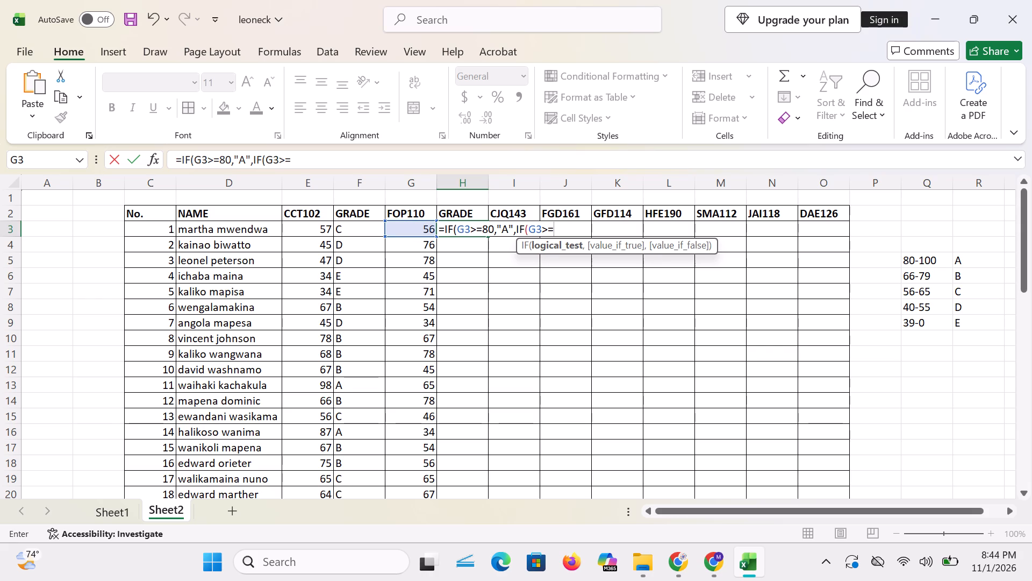
{"action": "type", "text": "66"}
{"action": "type", "text": ",\""}
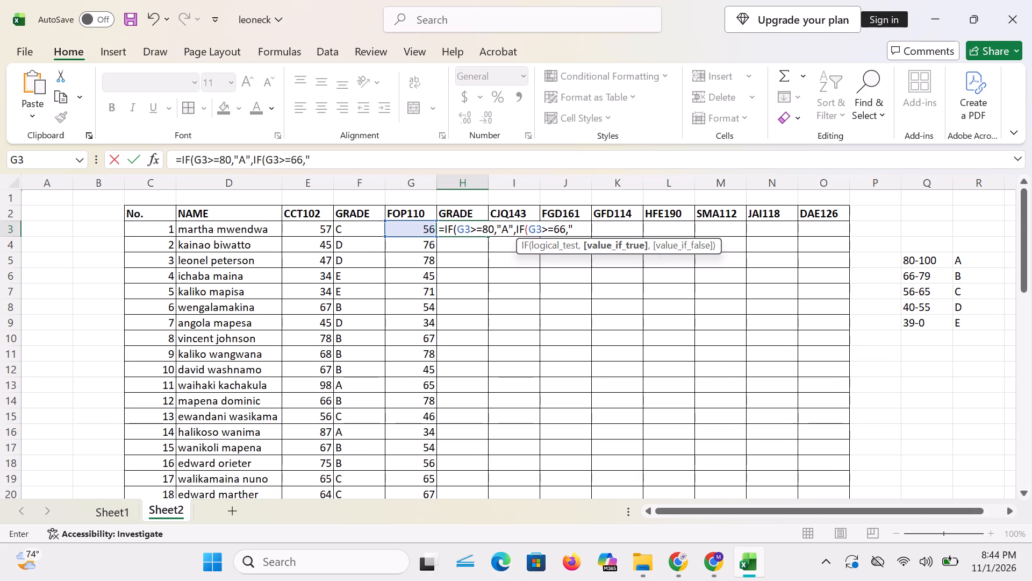
{"action": "key", "text": "b"}
{"action": "key", "text": "shift+quotedbl"}
Nest a third IF in the H3 formula that gives grade "C" when G3>=56.
{"action": "key", "text": "comma"}
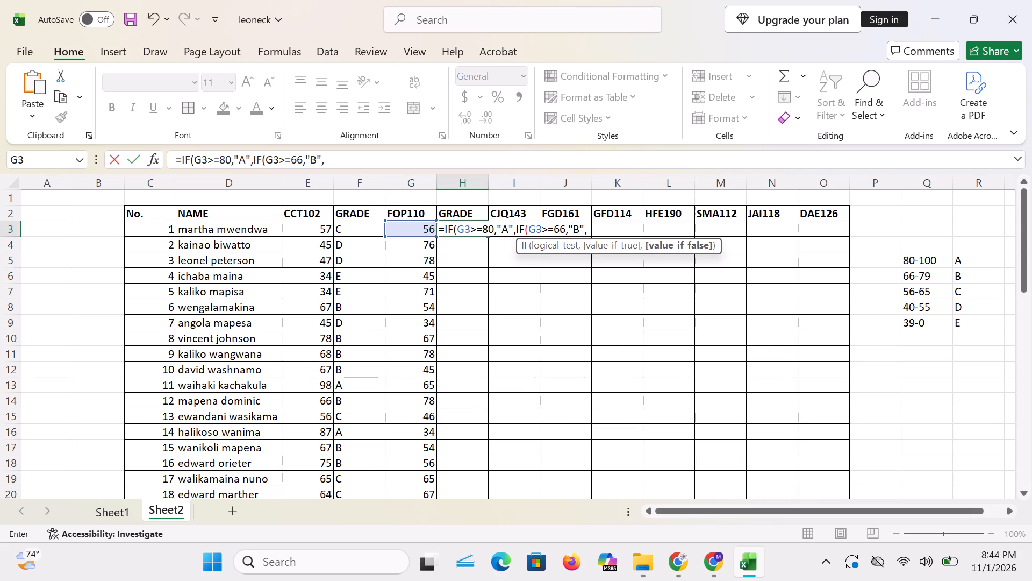
{"action": "type", "text": "IF"}
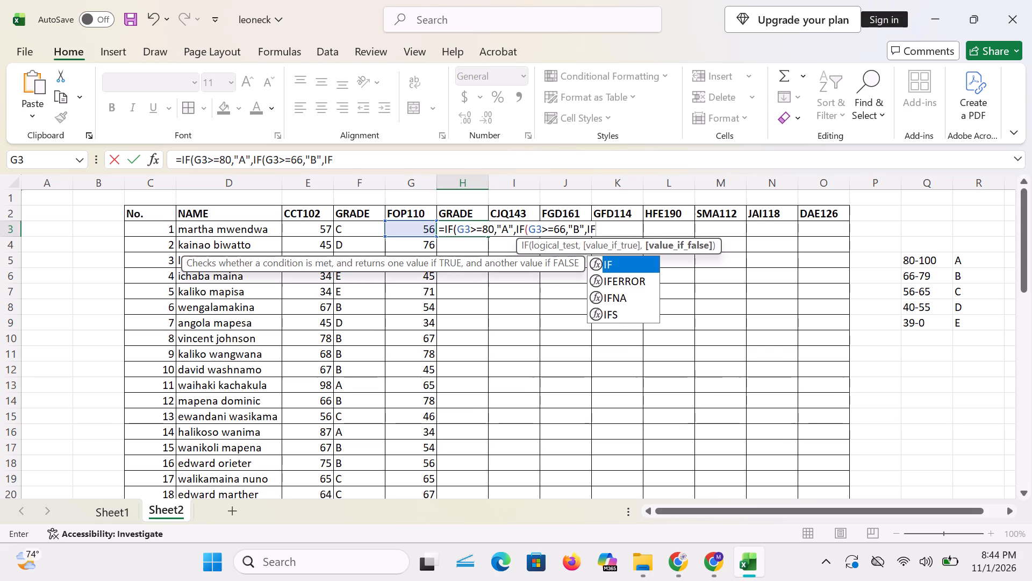
{"action": "left_click", "coordinate": [604, 257]}
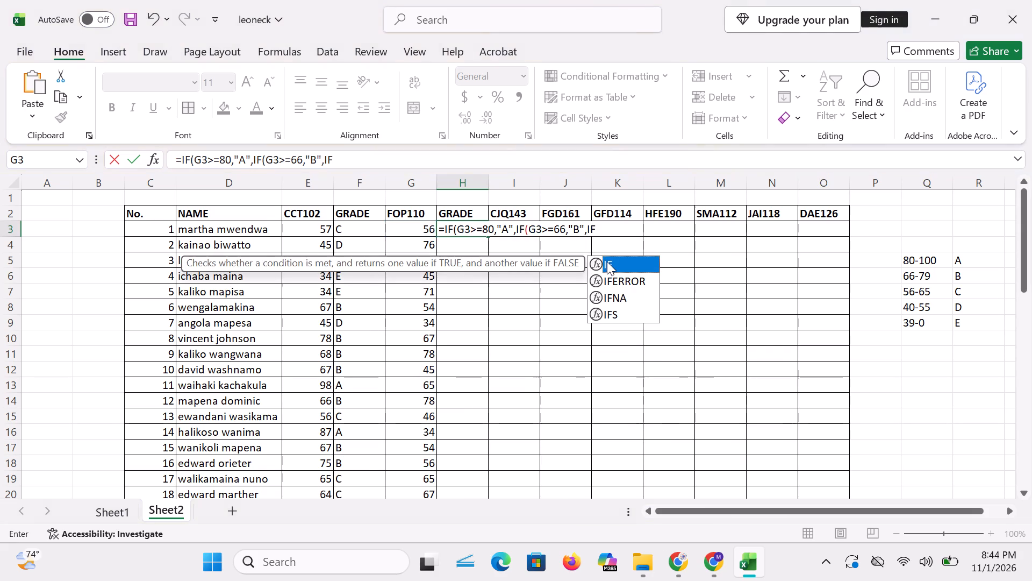
{"action": "double_click", "coordinate": [610, 264]}
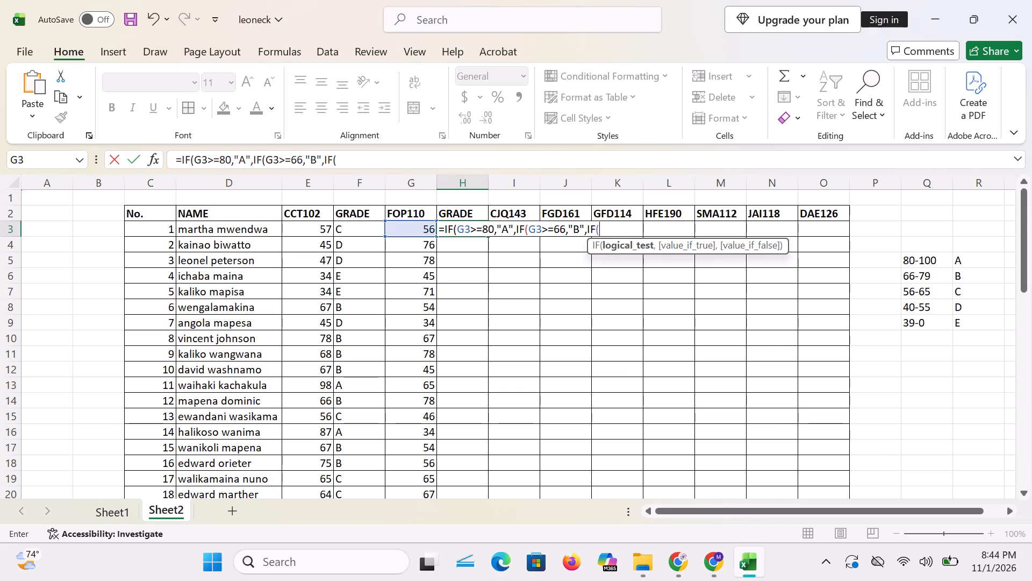
{"action": "left_click", "coordinate": [415, 231]}
{"action": "key", "text": "shift+greater"}
{"action": "key", "text": "equal"}
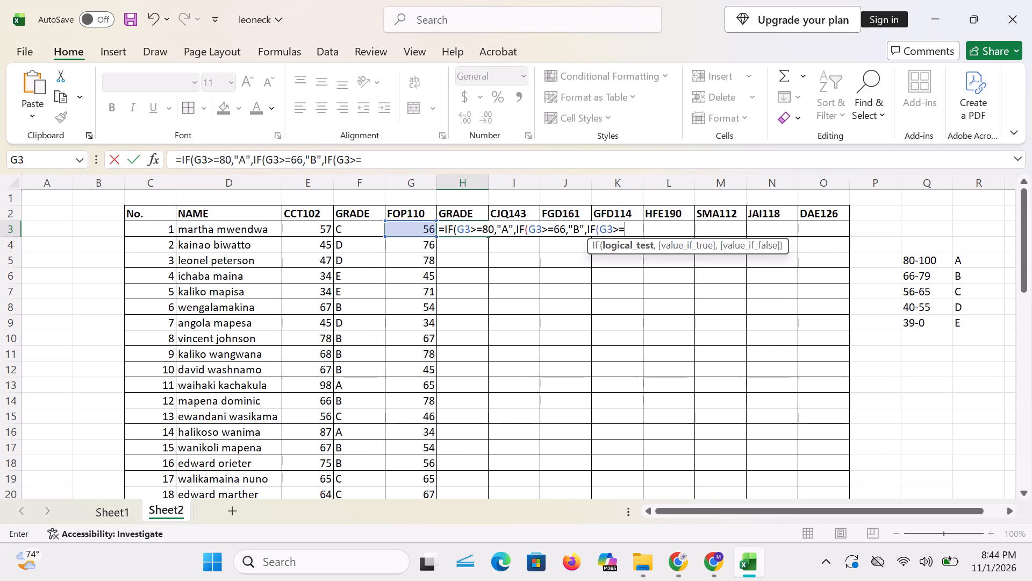
{"action": "type", "text": "56"}
{"action": "key", "text": "shift+plus"}
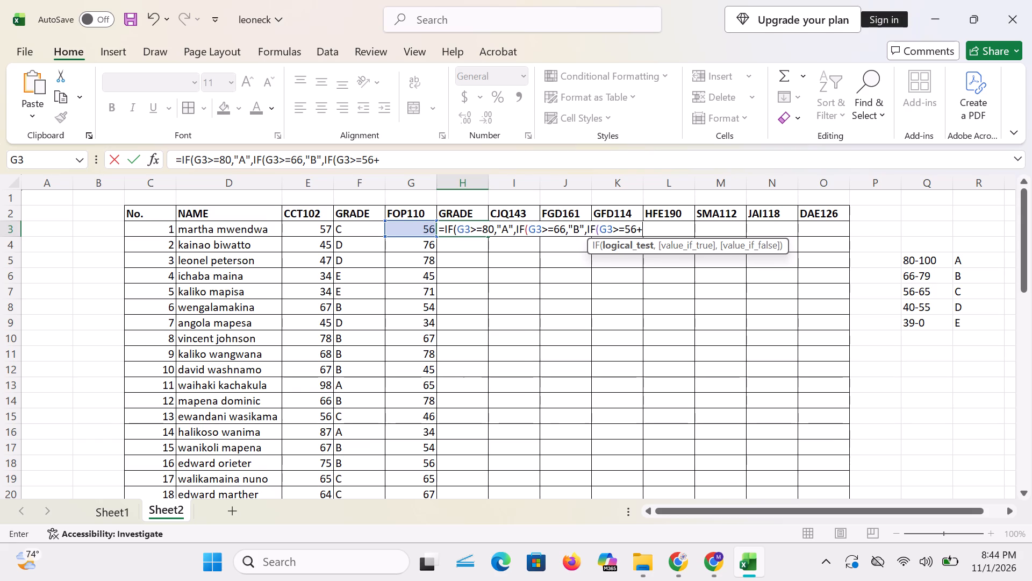
{"action": "key", "text": "BackSpace"}
{"action": "key", "text": "comma"}
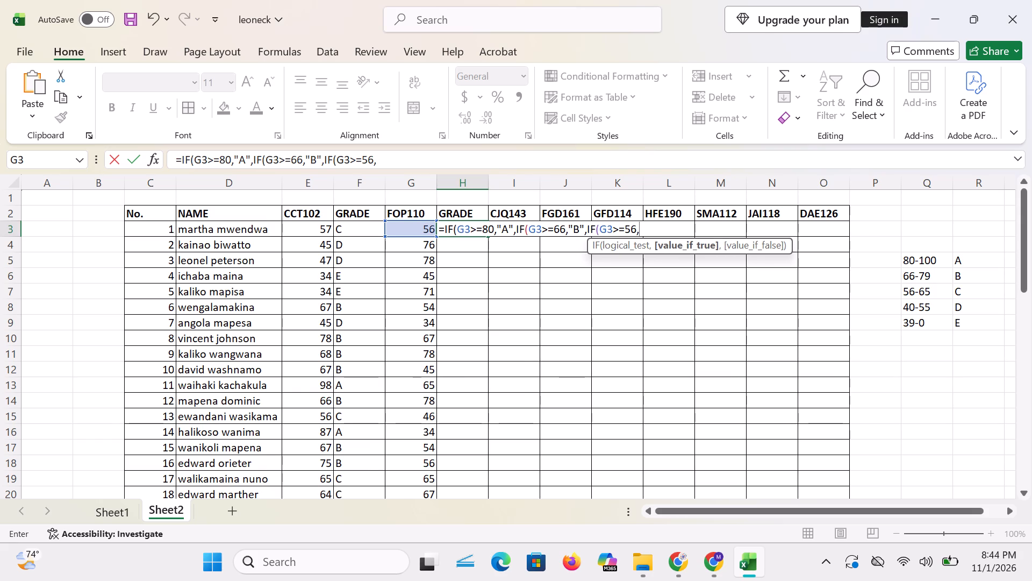
{"action": "key", "text": "shift+quotedbl"}
{"action": "key", "text": "c"}
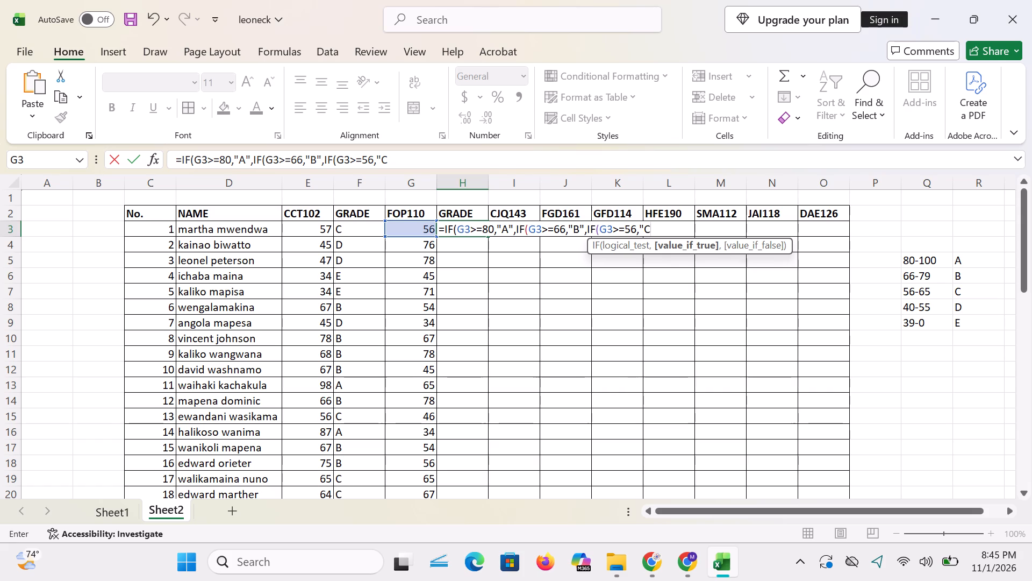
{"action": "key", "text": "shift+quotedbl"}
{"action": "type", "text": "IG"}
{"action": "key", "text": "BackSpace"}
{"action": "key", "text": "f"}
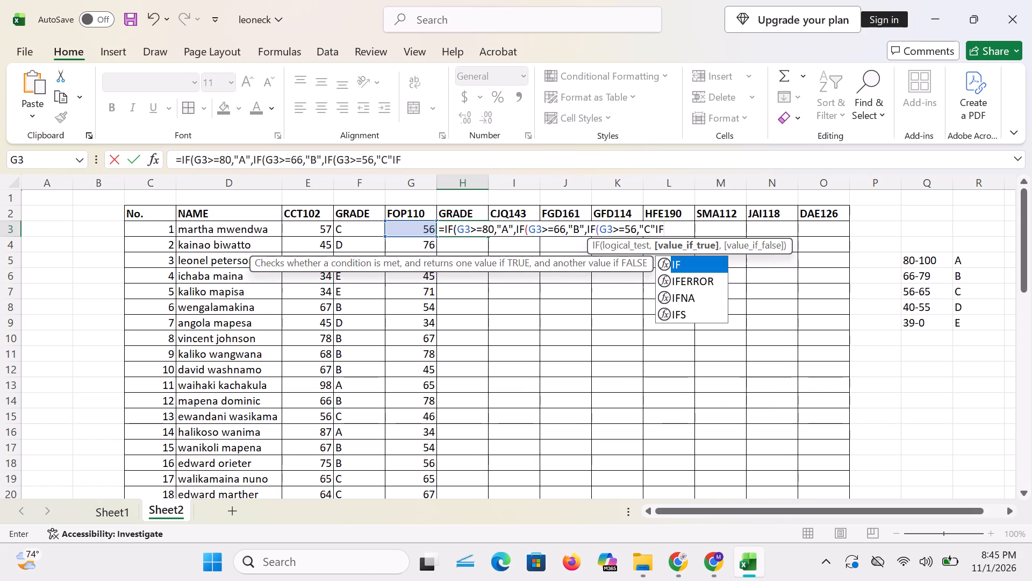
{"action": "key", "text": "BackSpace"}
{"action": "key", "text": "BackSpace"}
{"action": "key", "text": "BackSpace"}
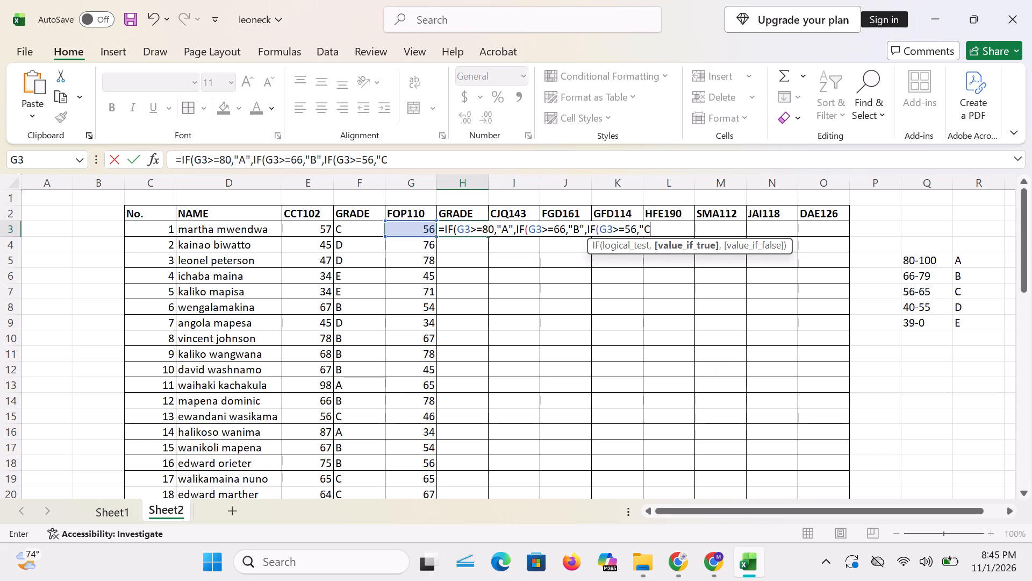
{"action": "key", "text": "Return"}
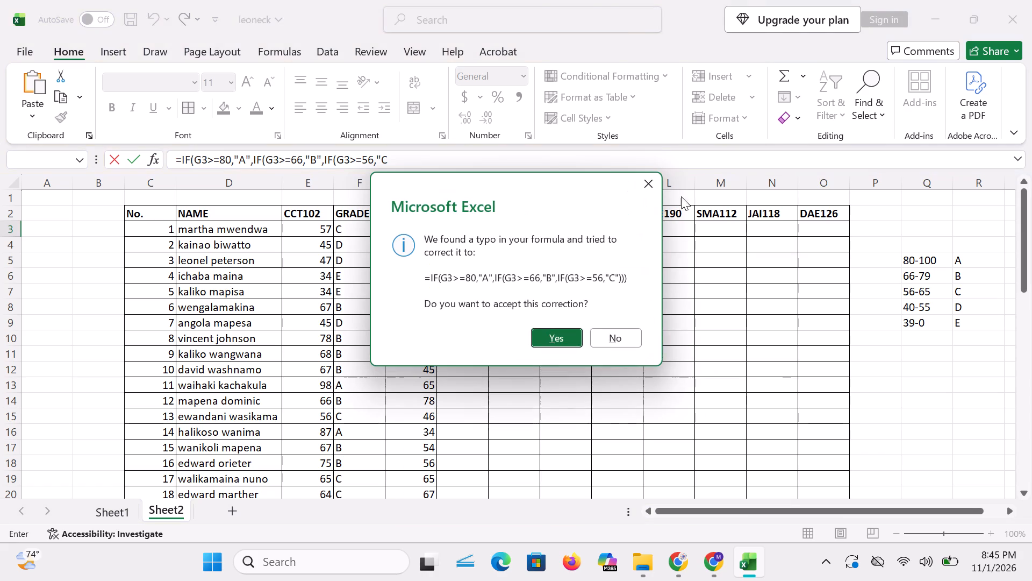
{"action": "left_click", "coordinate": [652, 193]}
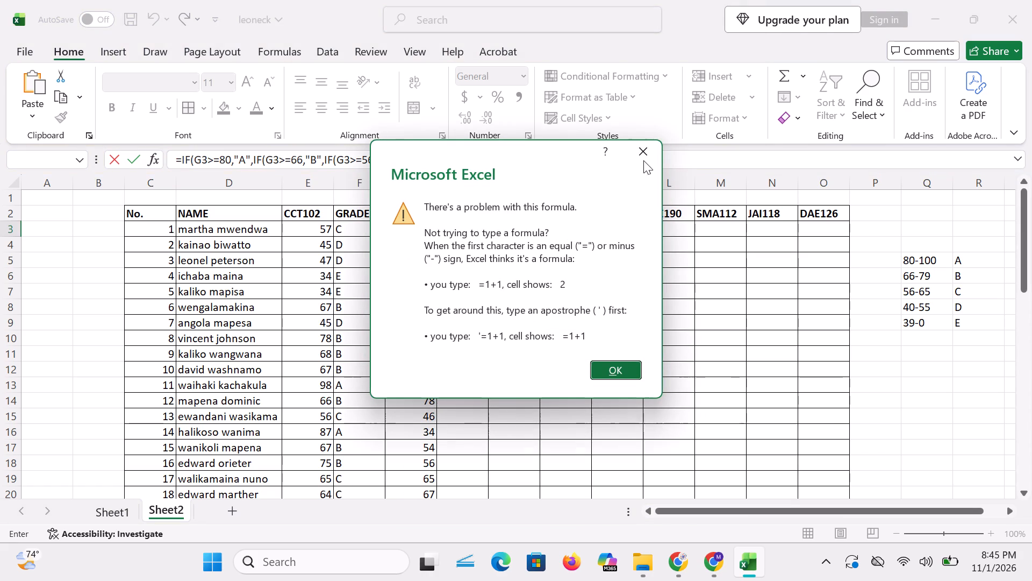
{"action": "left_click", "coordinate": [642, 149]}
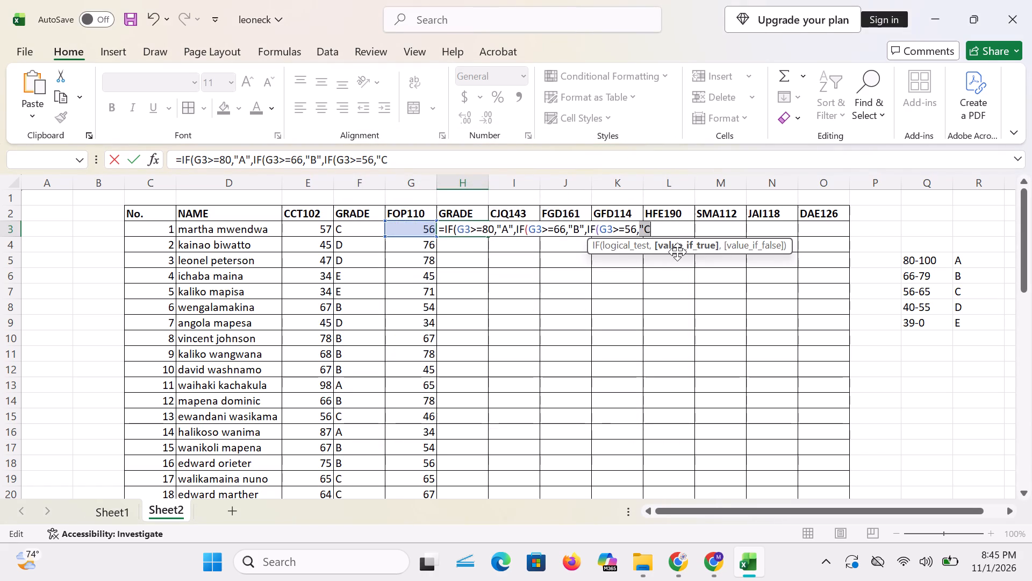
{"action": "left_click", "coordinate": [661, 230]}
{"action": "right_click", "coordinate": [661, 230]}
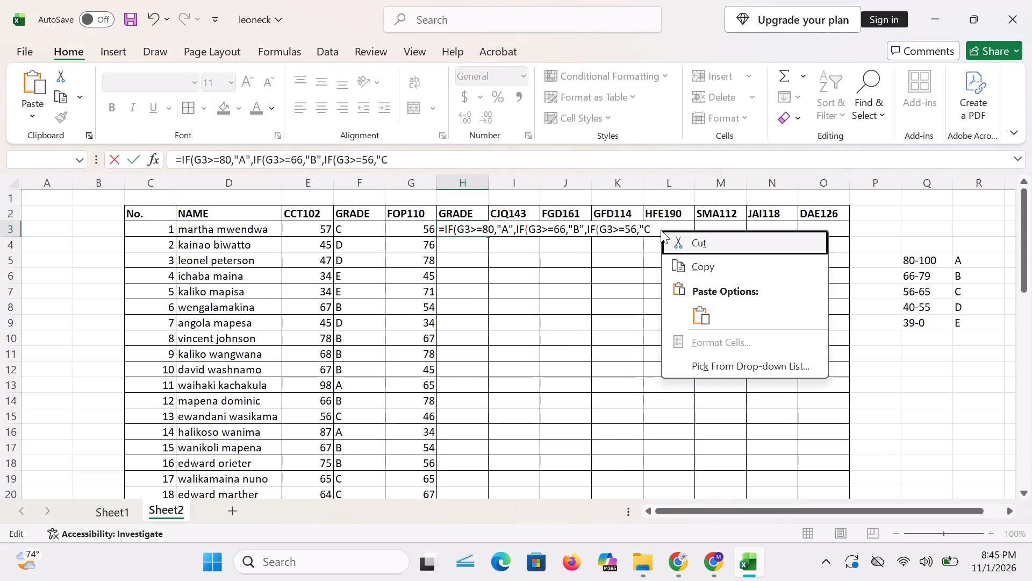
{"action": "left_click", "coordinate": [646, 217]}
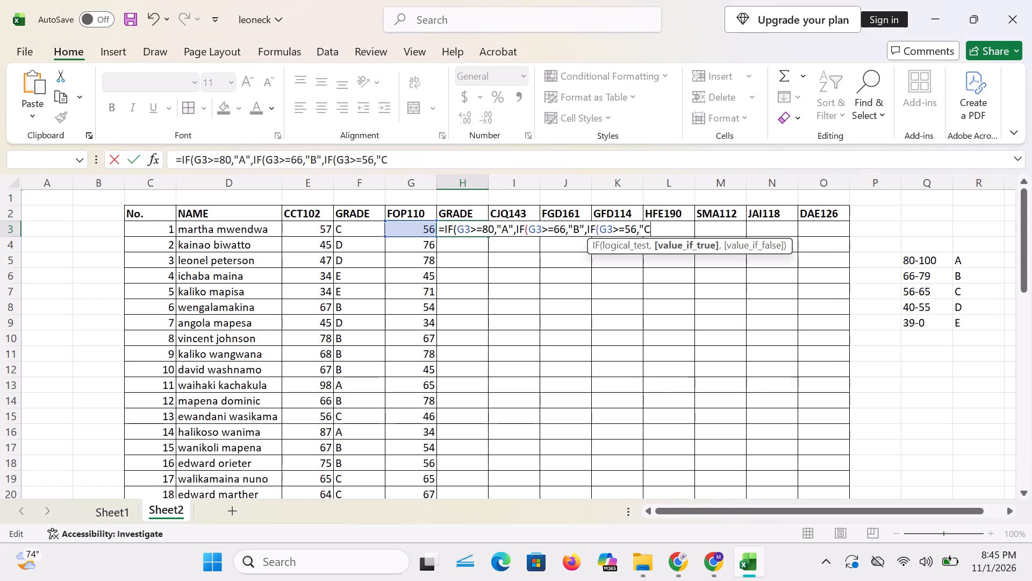
Close the "C" text and nest a fourth IF in the H3 formula that gives grade "D" when G3>=40.
{"action": "key", "text": "shift+quotedbl"}
{"action": "key", "text": "comma"}
{"action": "type", "text": "IF"}
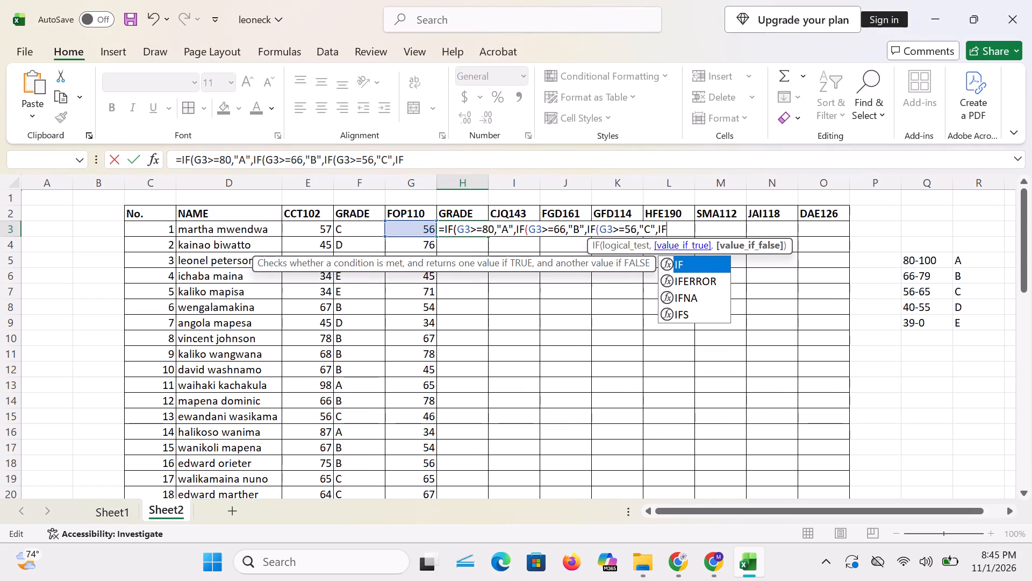
{"action": "double_click", "coordinate": [685, 258]}
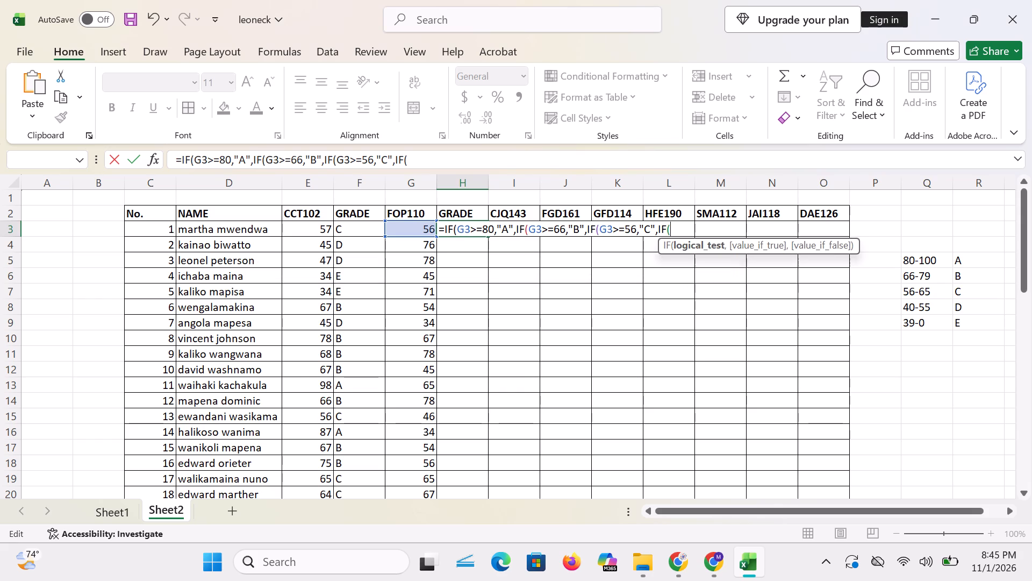
{"action": "left_click", "coordinate": [408, 226]}
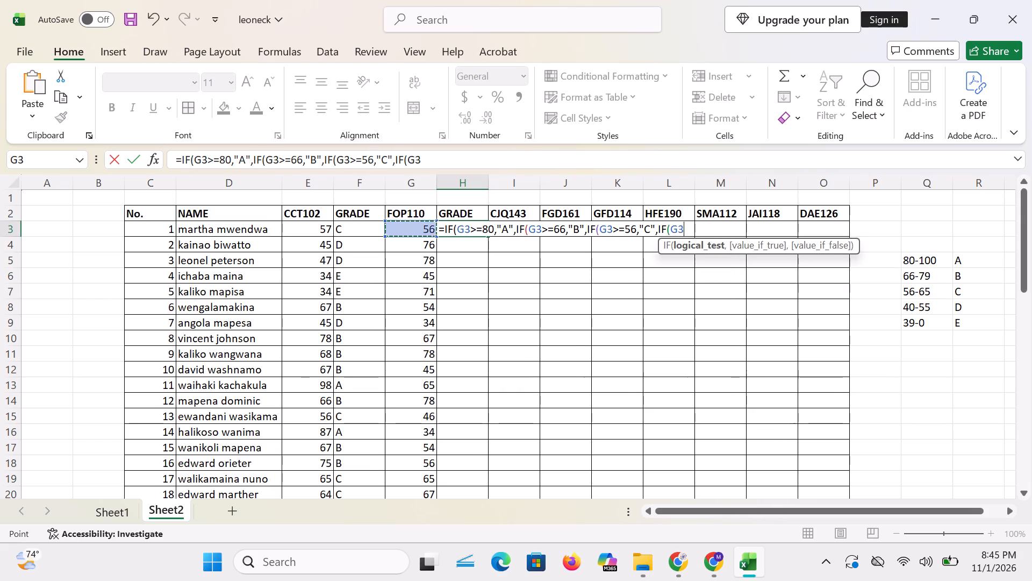
{"action": "type", "text": ">="}
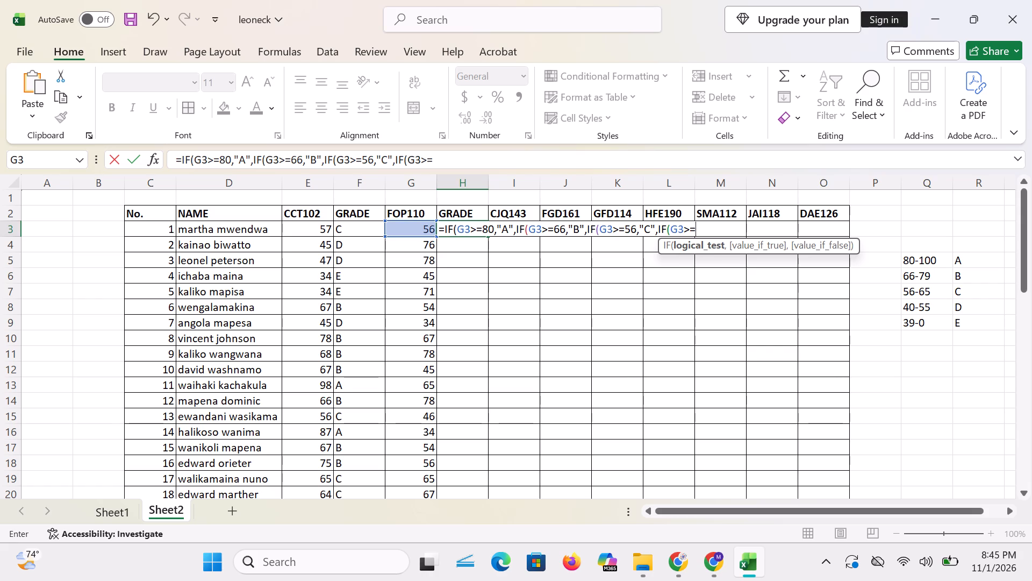
{"action": "type", "text": "40"}
{"action": "key", "text": "comma"}
{"action": "key", "text": "shift+quotedbl"}
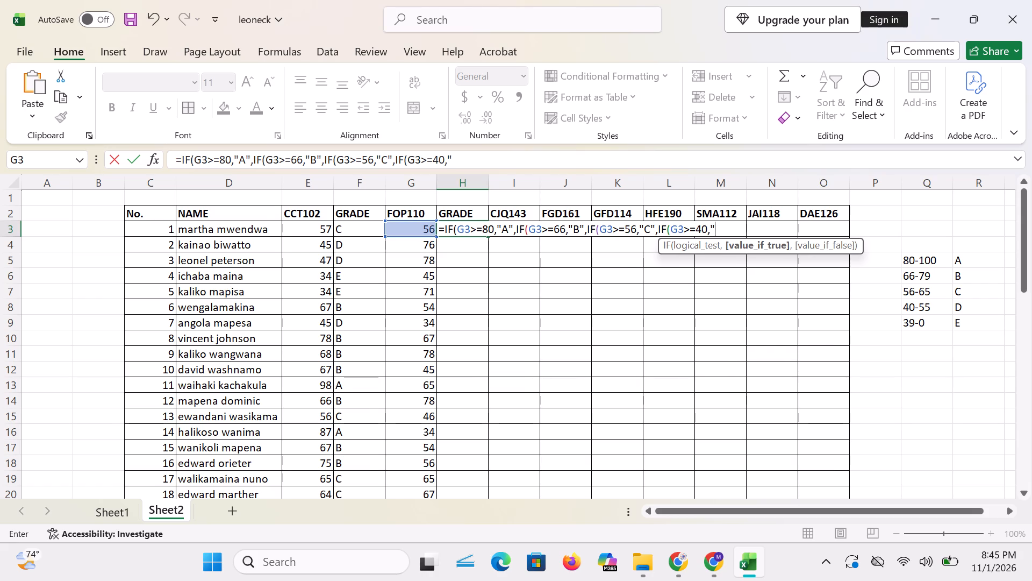
{"action": "key", "text": "d"}
{"action": "type", "text": "\","}
Nest a fifth IF in the H3 formula that tests G3<=39, followed by the grade "E".
{"action": "type", "text": "IG"}
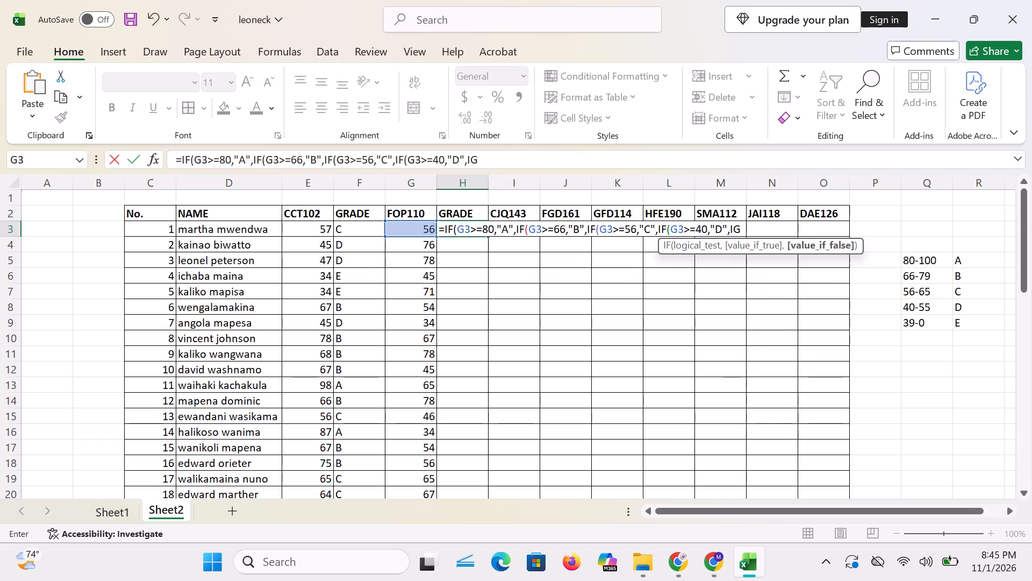
{"action": "key", "text": "BackSpace"}
{"action": "key", "text": "f"}
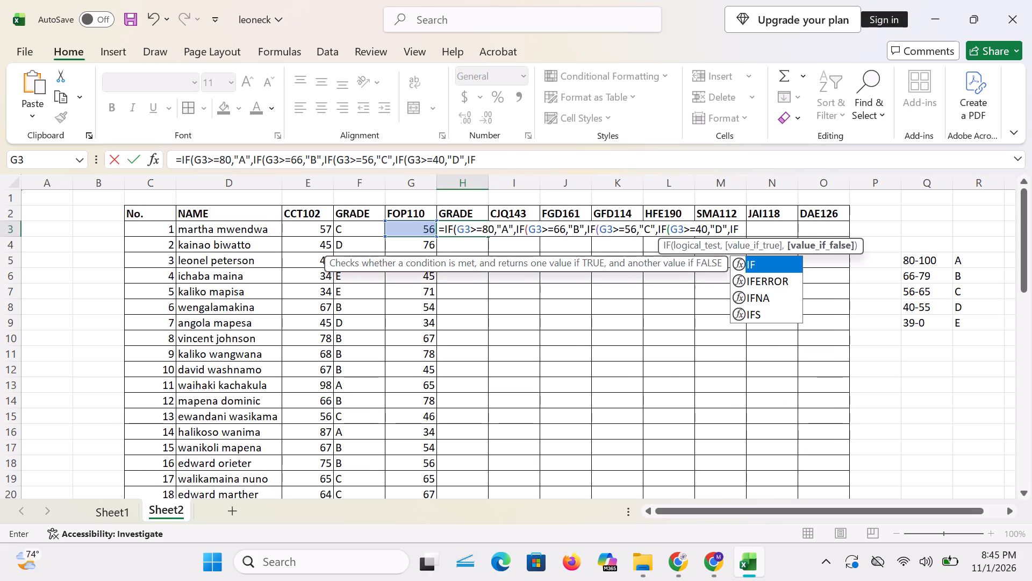
{"action": "double_click", "coordinate": [751, 261]}
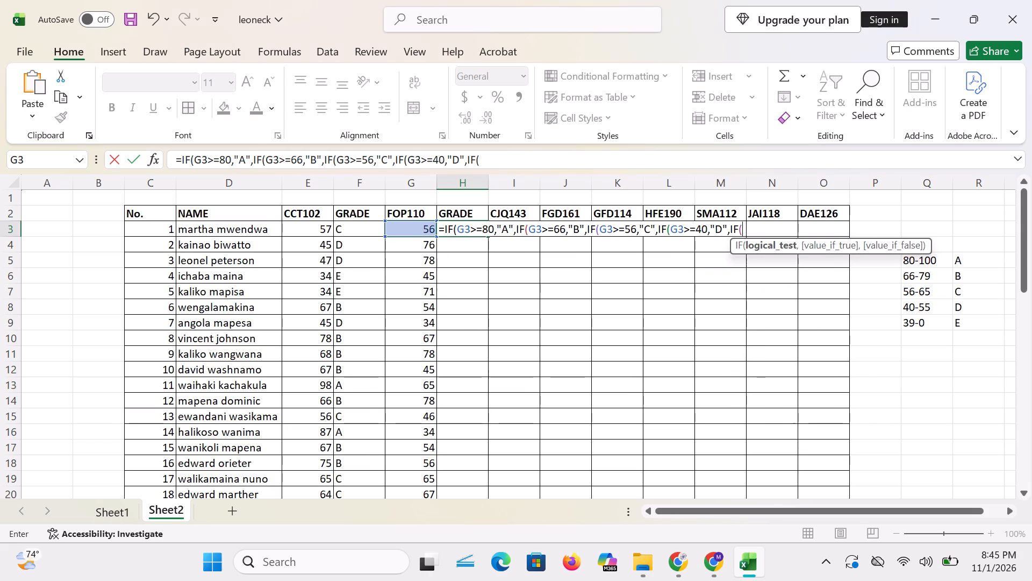
{"action": "left_click", "coordinate": [414, 232]}
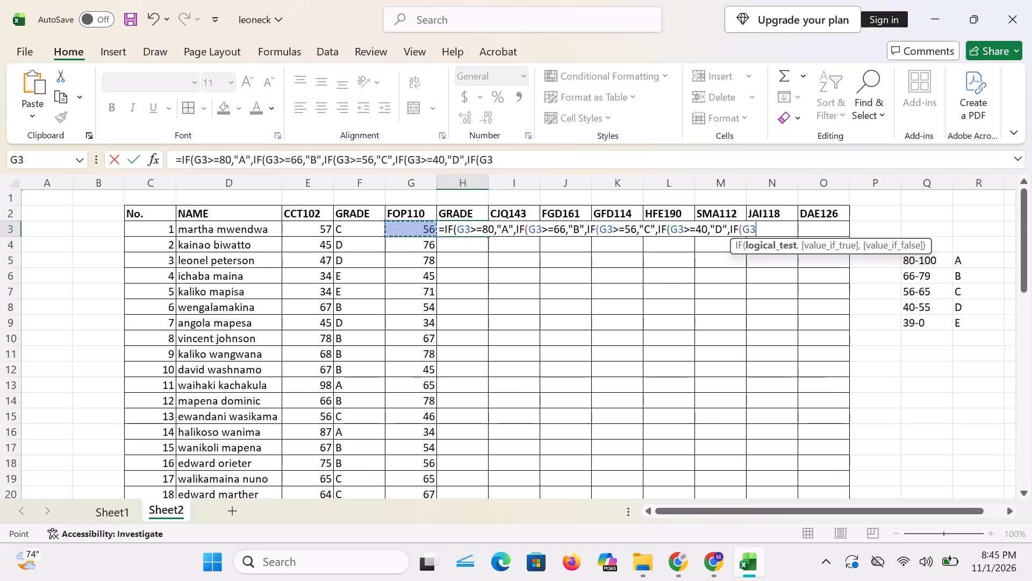
{"action": "key", "text": "equal"}
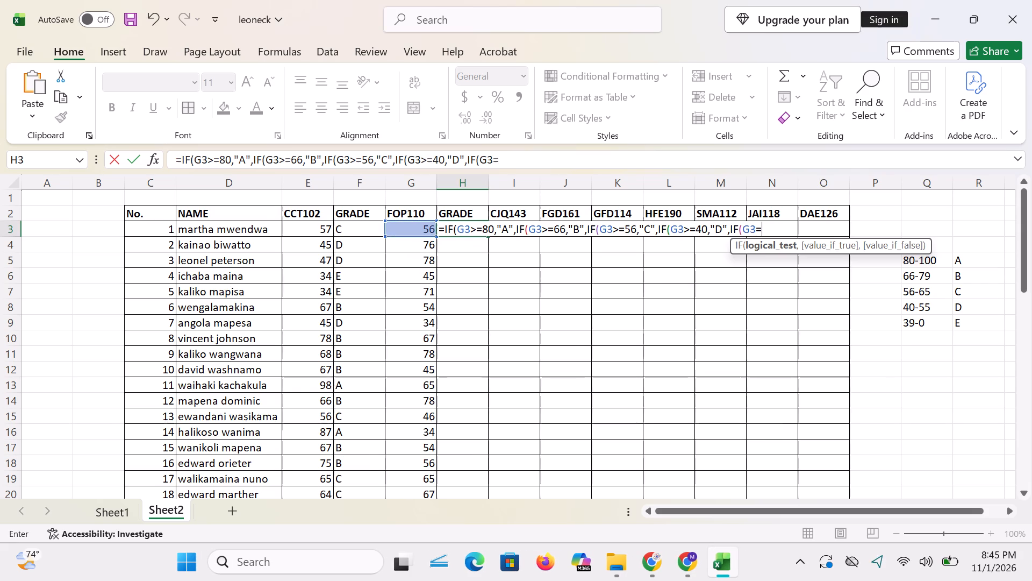
{"action": "key", "text": "BackSpace"}
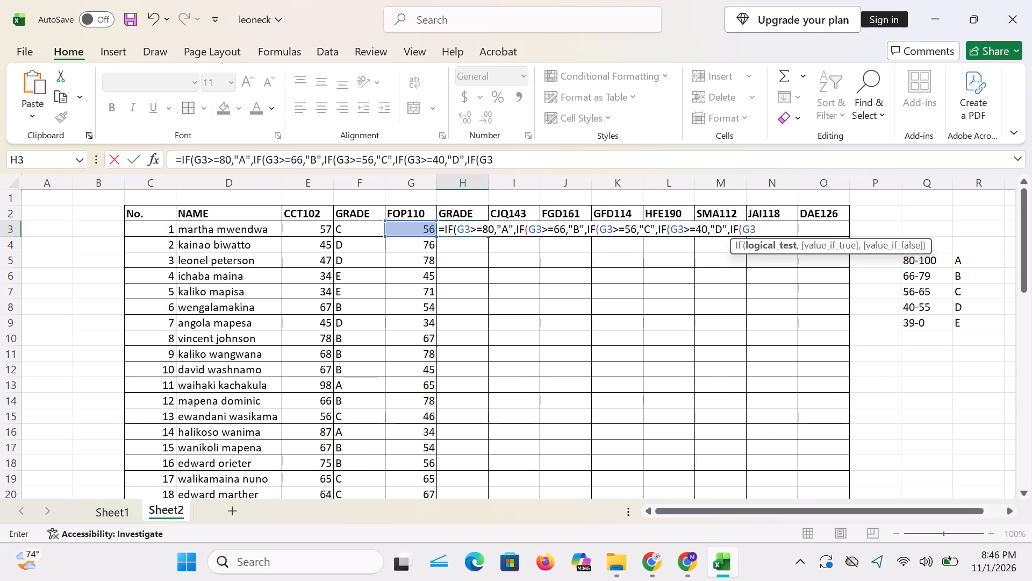
{"action": "type", "text": "<="}
{"action": "type", "text": "39"}
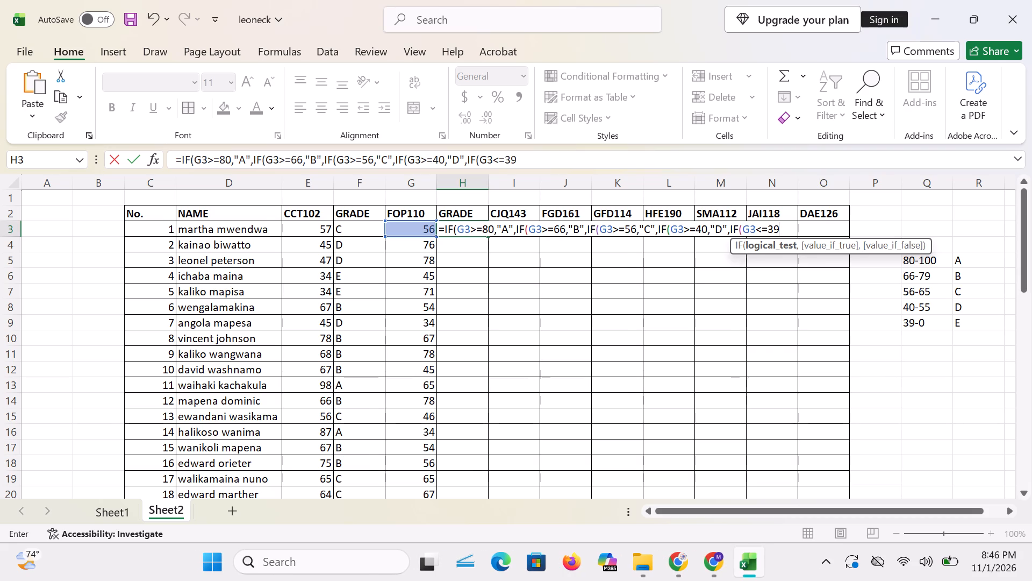
{"action": "type", "text": "\"E"}
{"action": "key", "text": "shift+quotedbl"}
Close the five nested IFs in the H3 formula with parentheses and try to enter it.
{"action": "key", "text": "shift+parenright"}
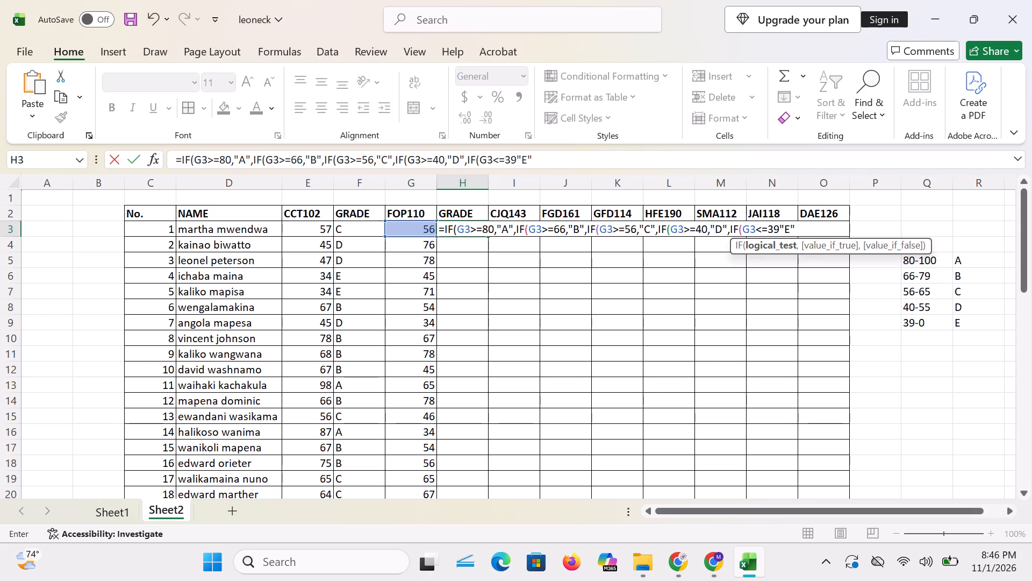
{"action": "type", "text": "))))"}
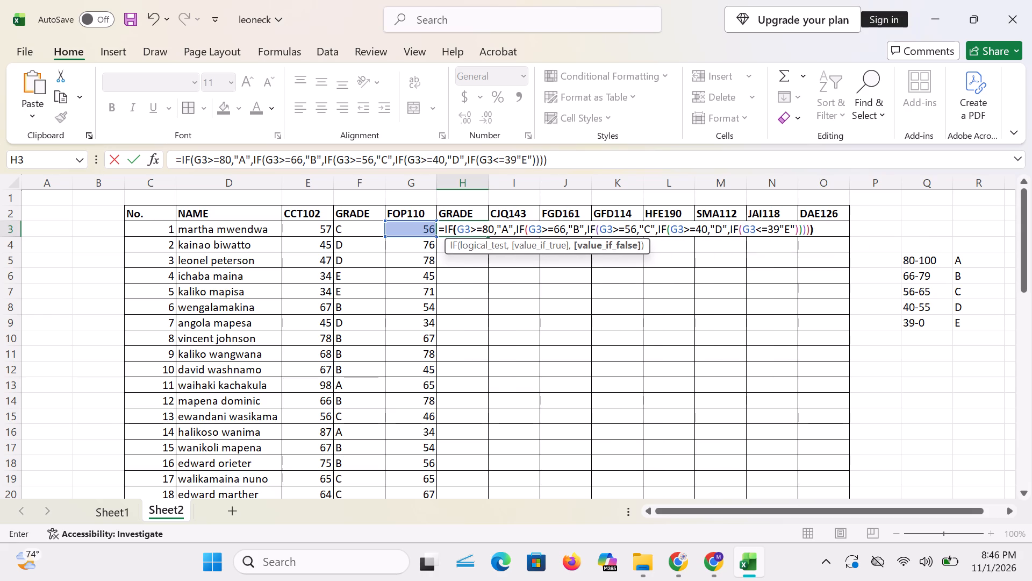
{"action": "key", "text": "Return"}
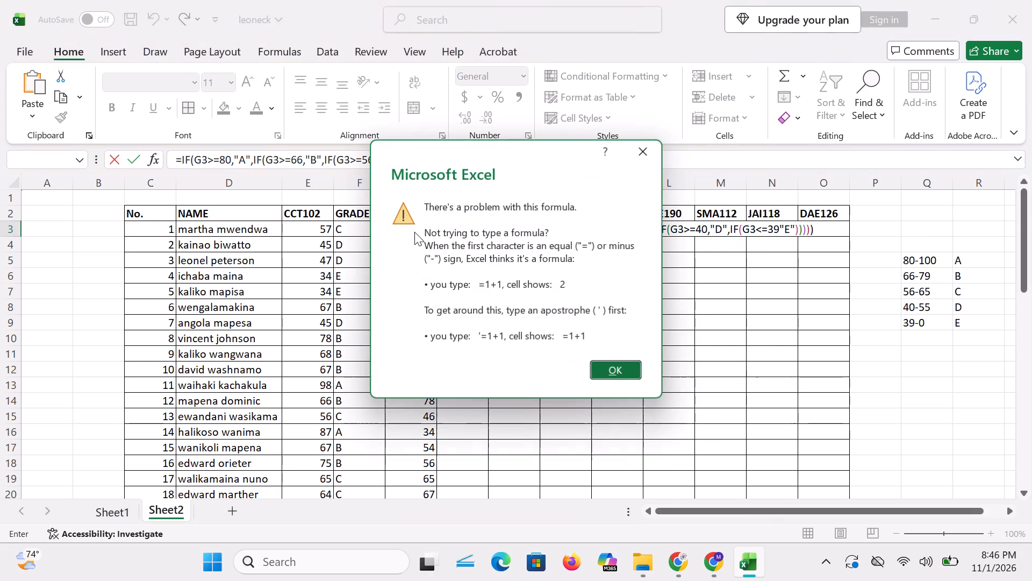
{"action": "left_click", "coordinate": [659, 150]}
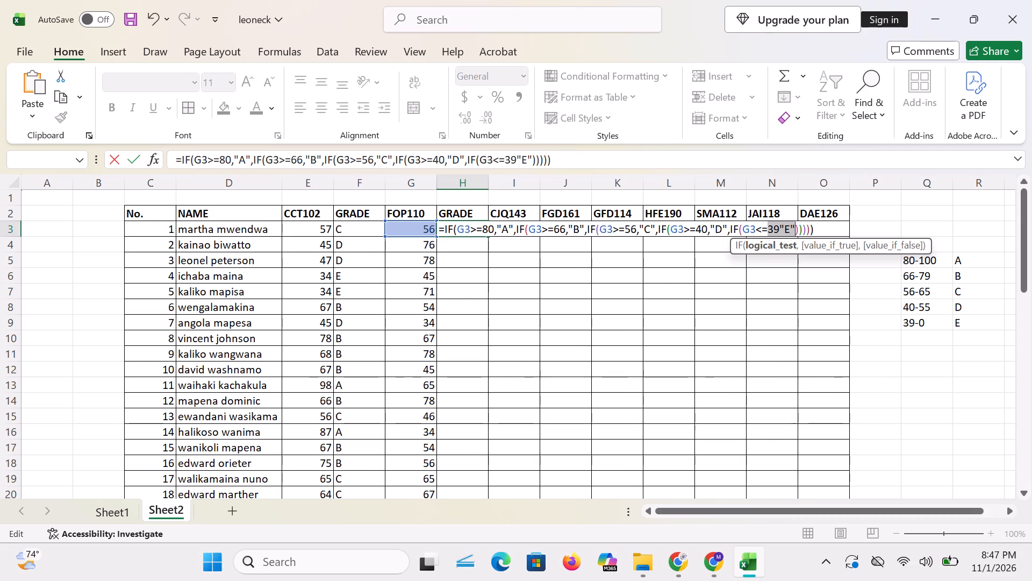
{"action": "left_click", "coordinate": [790, 221]}
{"action": "key", "text": "Return"}
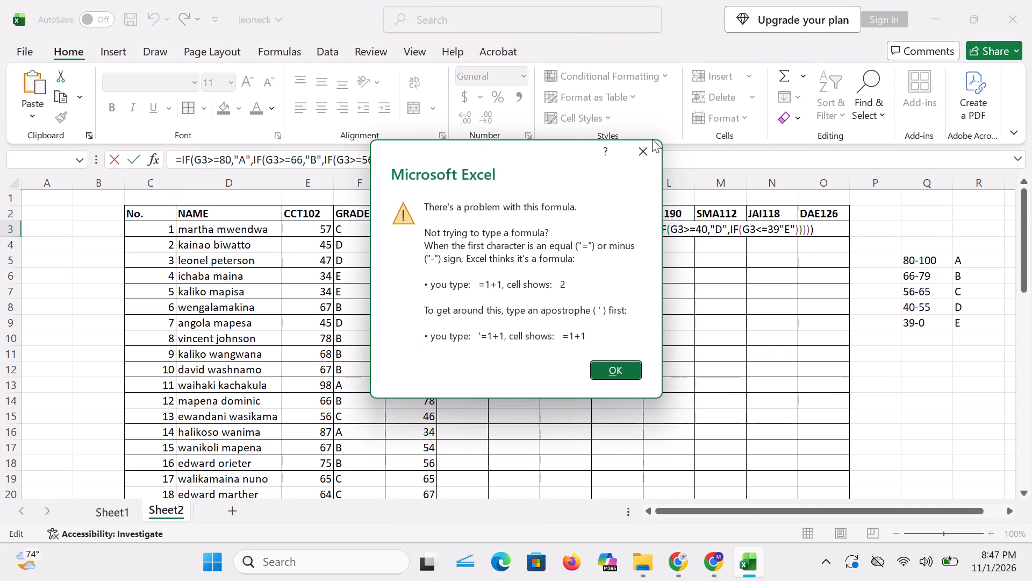
{"action": "left_click", "coordinate": [652, 139]}
{"action": "left_click", "coordinate": [630, 161]}
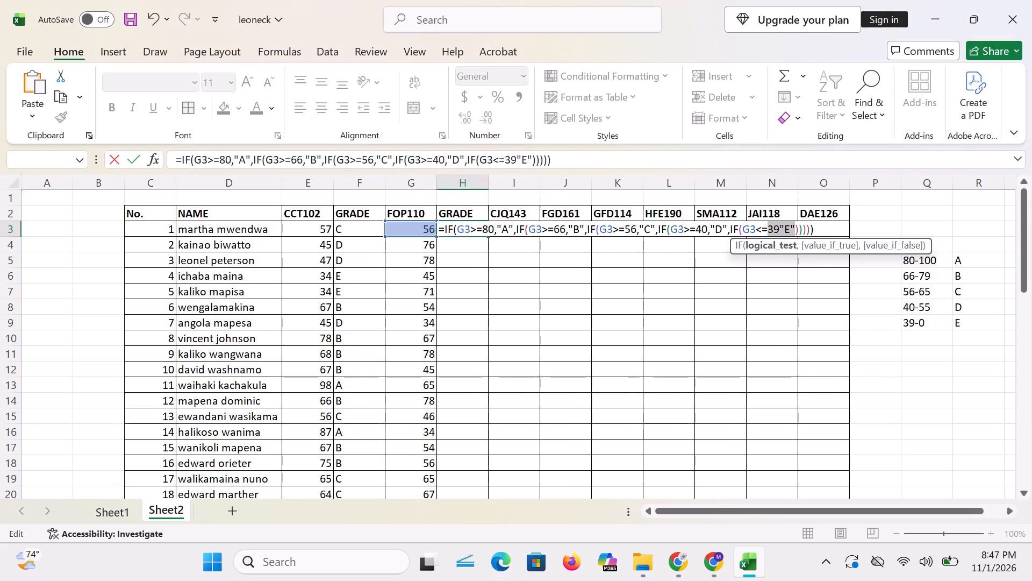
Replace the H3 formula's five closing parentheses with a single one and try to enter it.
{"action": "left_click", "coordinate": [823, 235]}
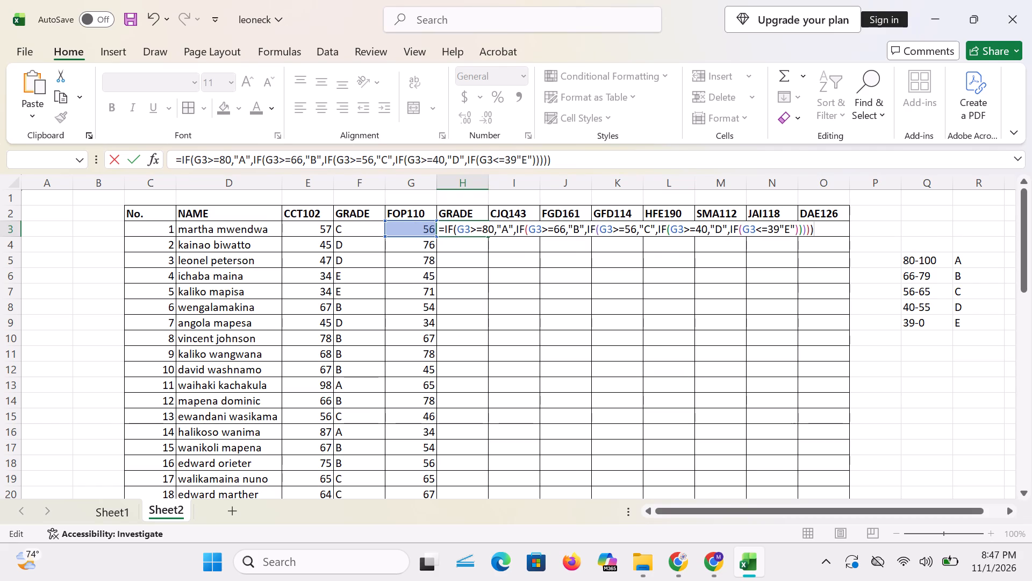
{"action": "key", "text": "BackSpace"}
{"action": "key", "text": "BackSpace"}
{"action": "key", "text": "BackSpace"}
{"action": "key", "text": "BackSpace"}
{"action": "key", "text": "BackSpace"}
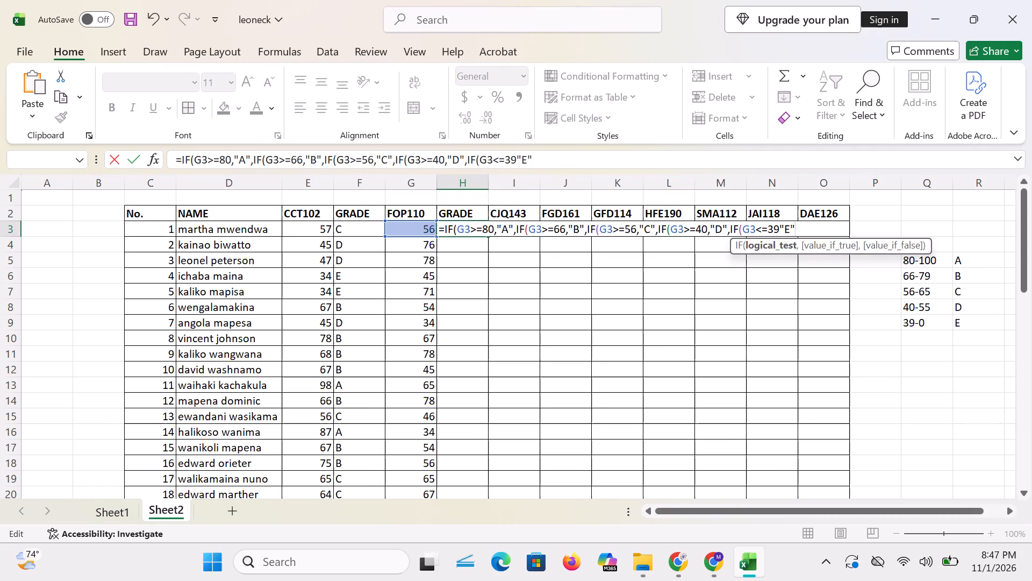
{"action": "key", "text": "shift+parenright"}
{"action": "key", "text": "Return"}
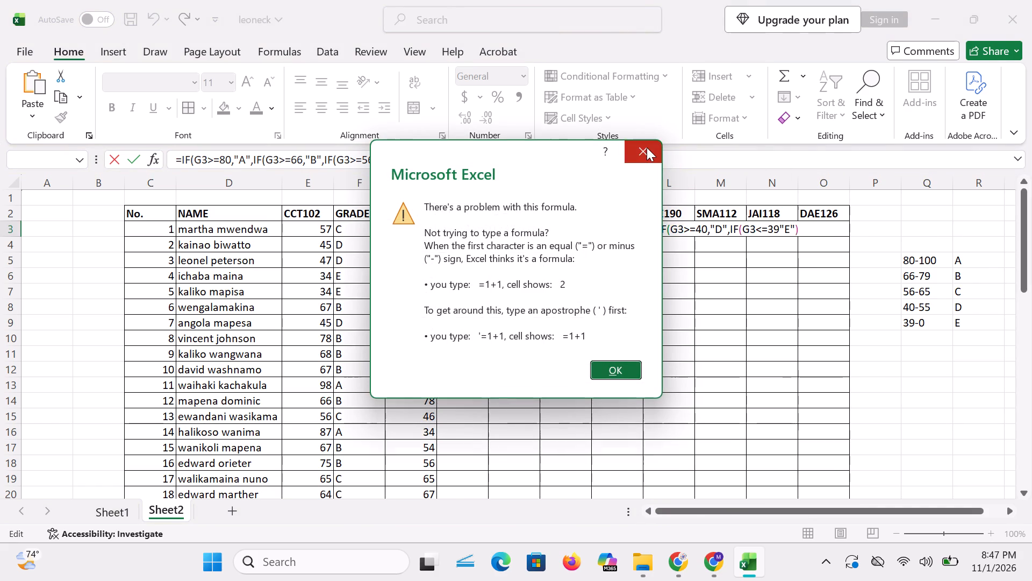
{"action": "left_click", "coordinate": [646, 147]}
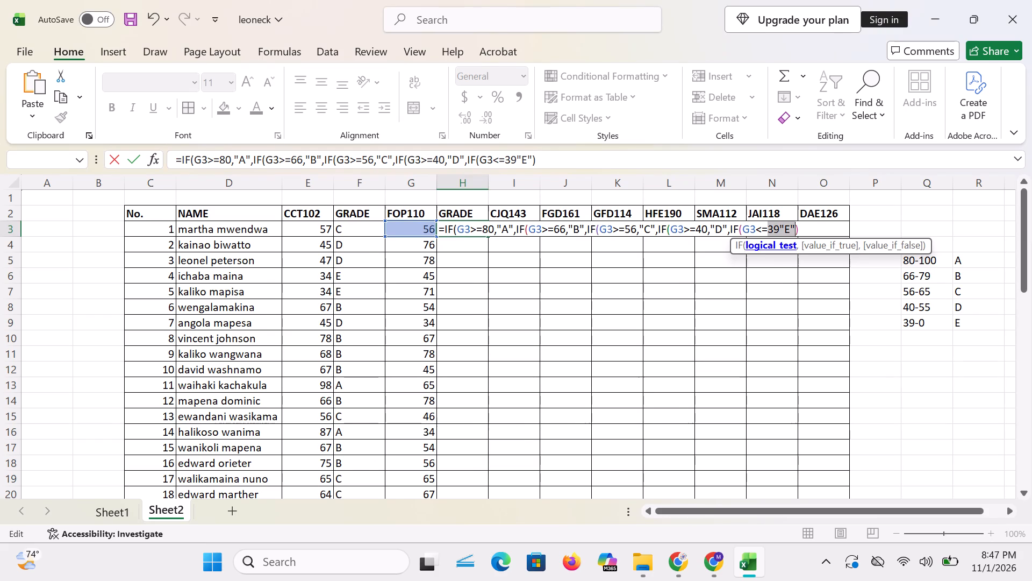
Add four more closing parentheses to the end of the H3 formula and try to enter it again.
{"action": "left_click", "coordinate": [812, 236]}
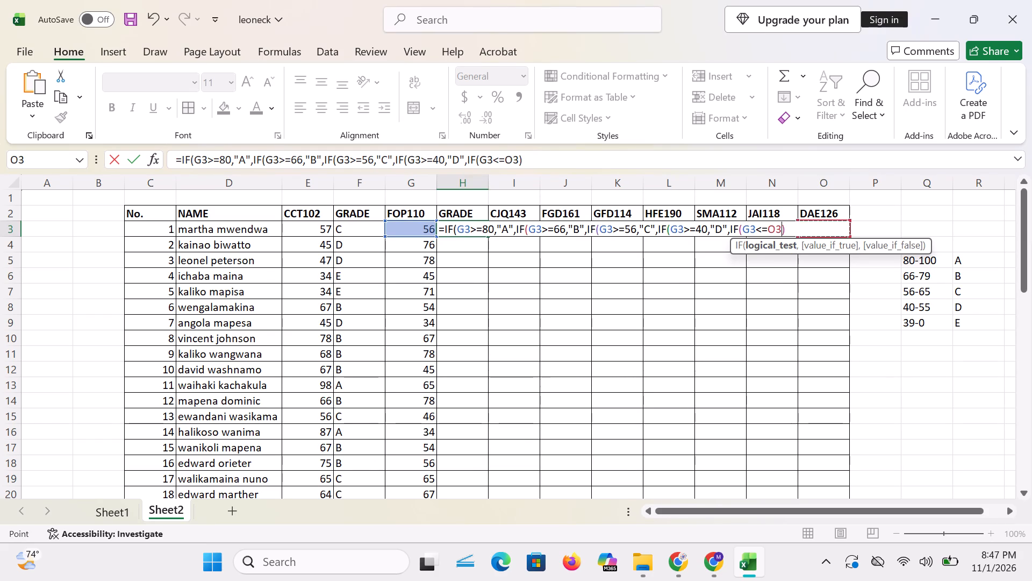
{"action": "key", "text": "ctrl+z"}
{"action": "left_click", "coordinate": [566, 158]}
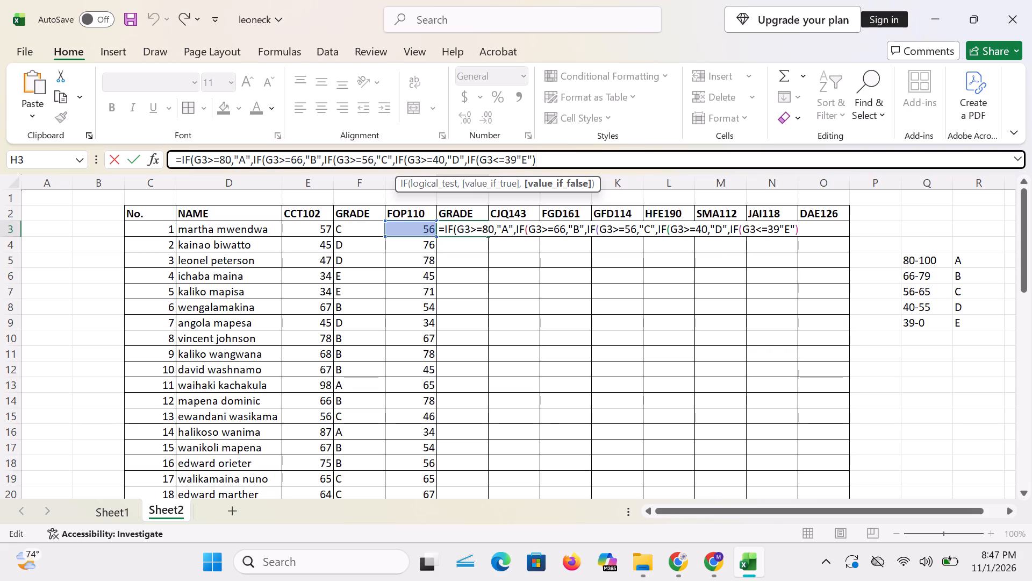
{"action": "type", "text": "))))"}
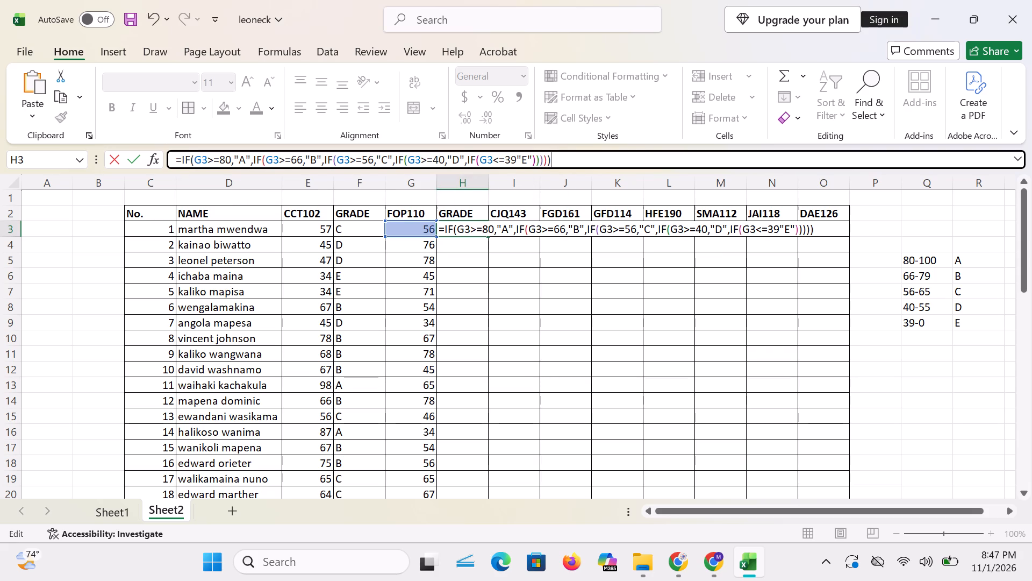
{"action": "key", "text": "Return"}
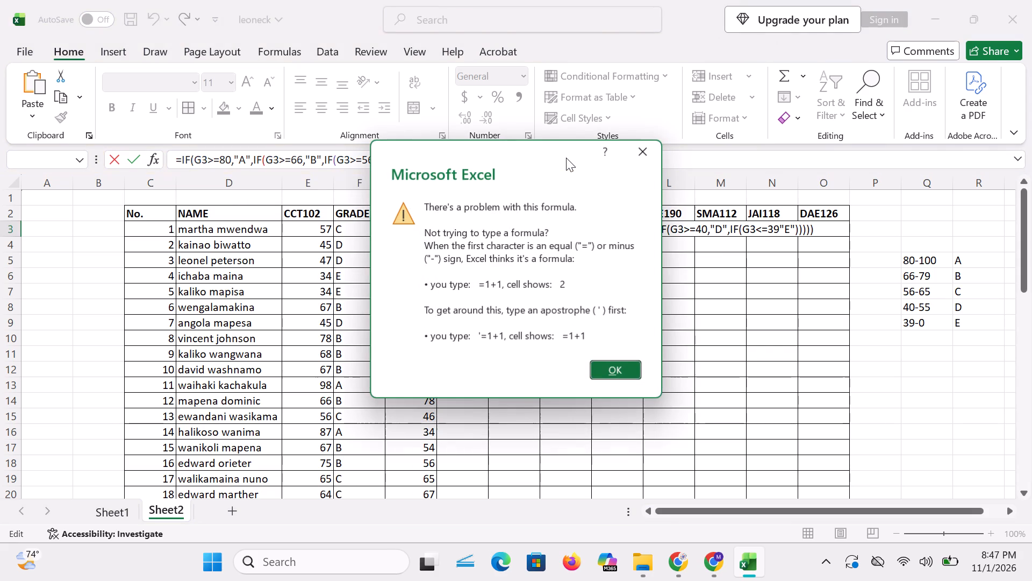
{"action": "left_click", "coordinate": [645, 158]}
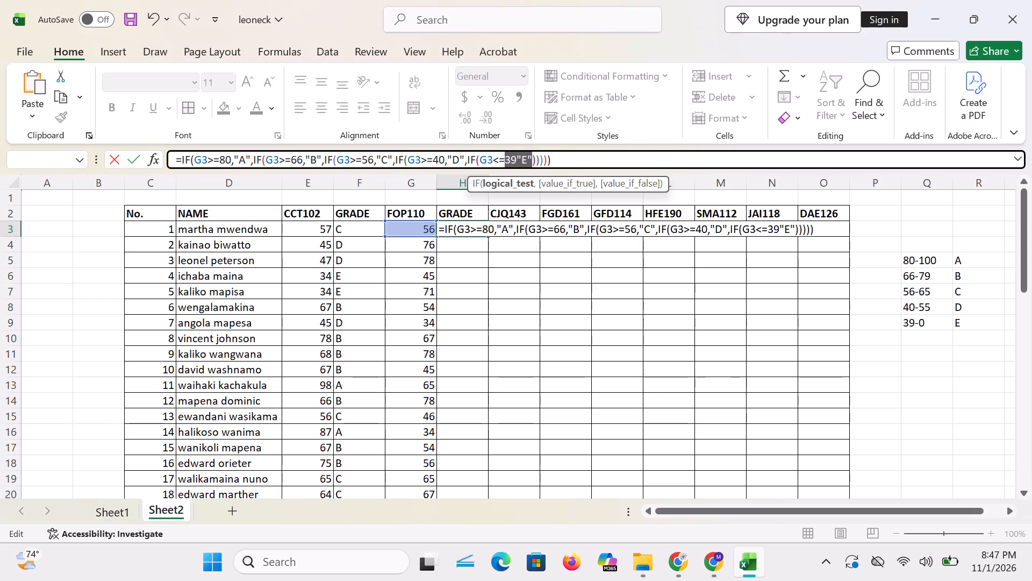
Insert the missing comma between 39 and "E" in the H3 formula and enter it.
{"action": "left_click", "coordinate": [593, 157]}
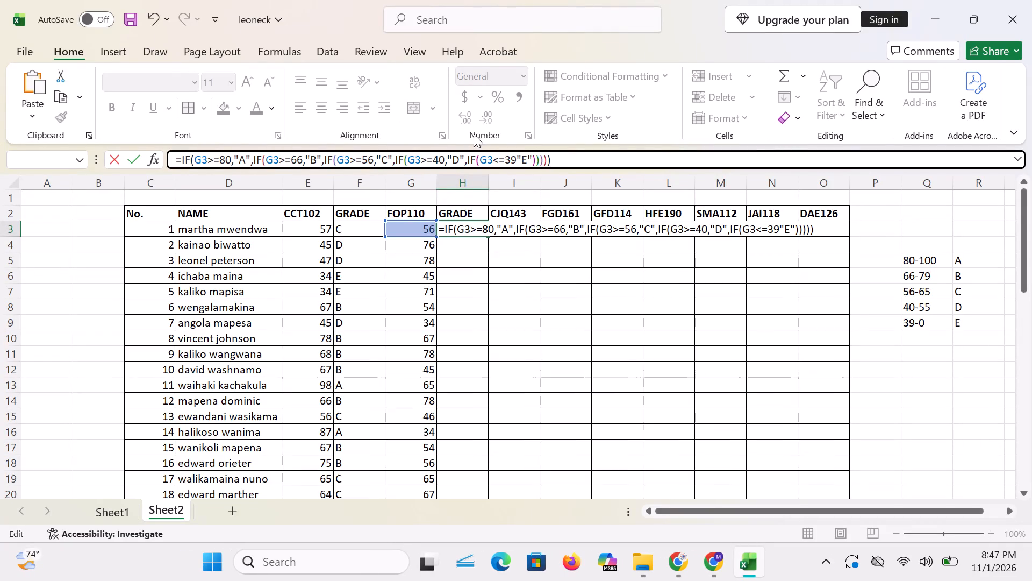
{"action": "left_click", "coordinate": [516, 161]}
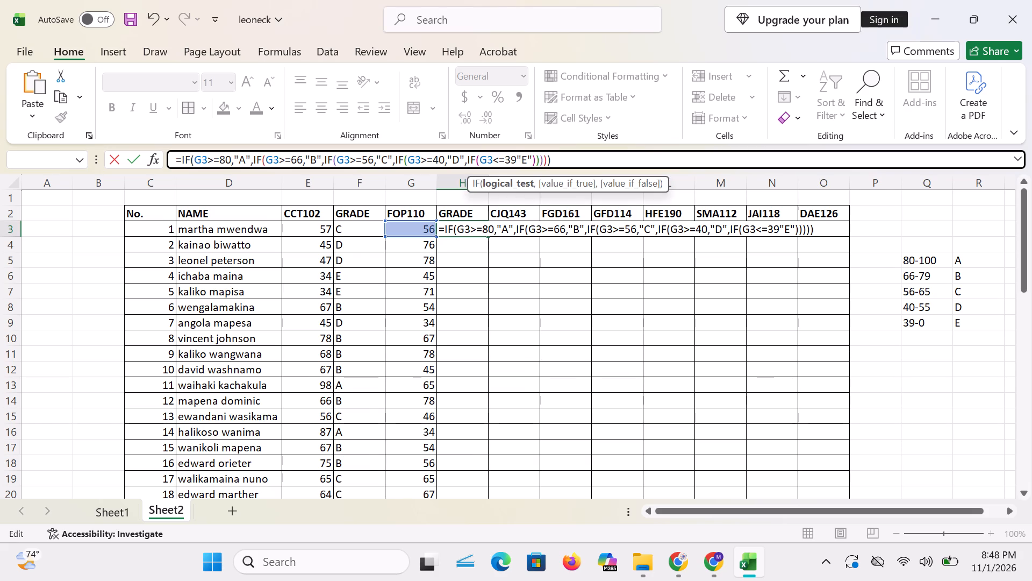
{"action": "key", "text": "comma"}
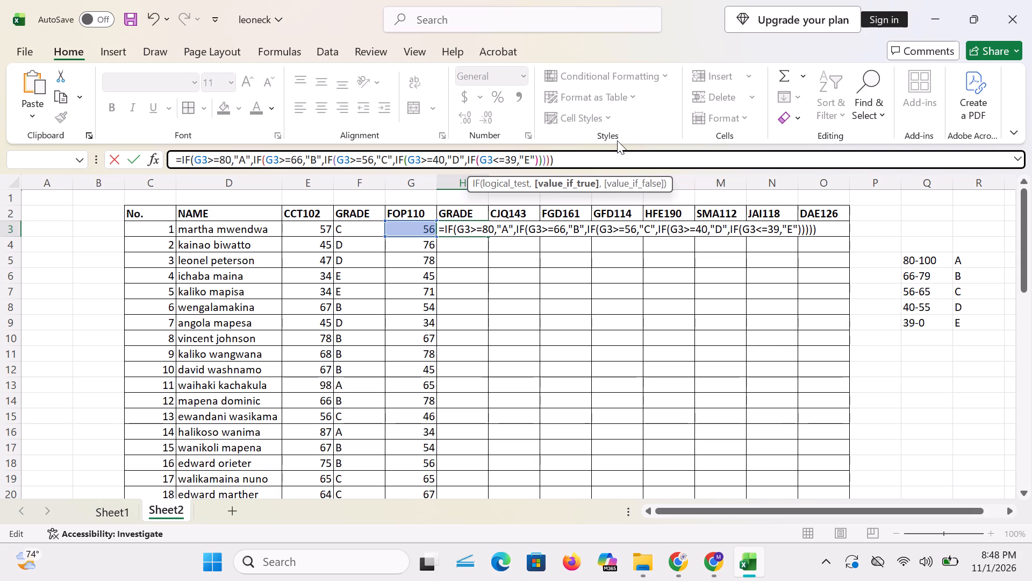
{"action": "key", "text": "Return"}
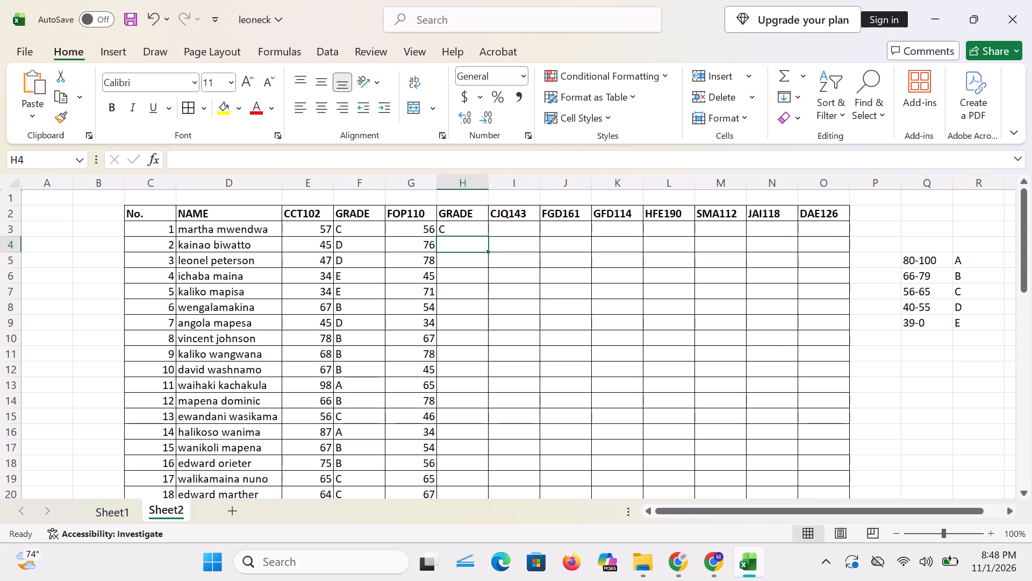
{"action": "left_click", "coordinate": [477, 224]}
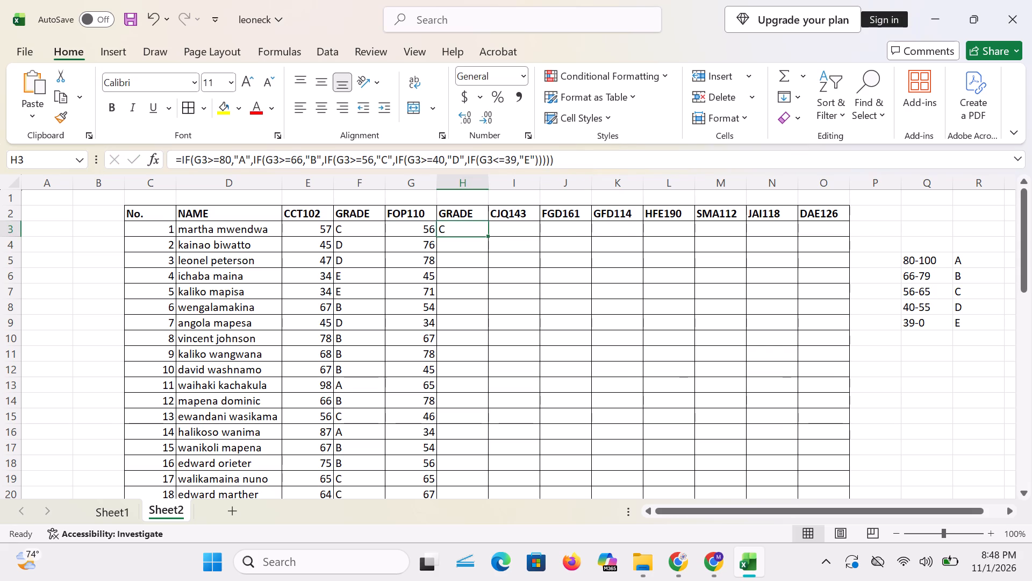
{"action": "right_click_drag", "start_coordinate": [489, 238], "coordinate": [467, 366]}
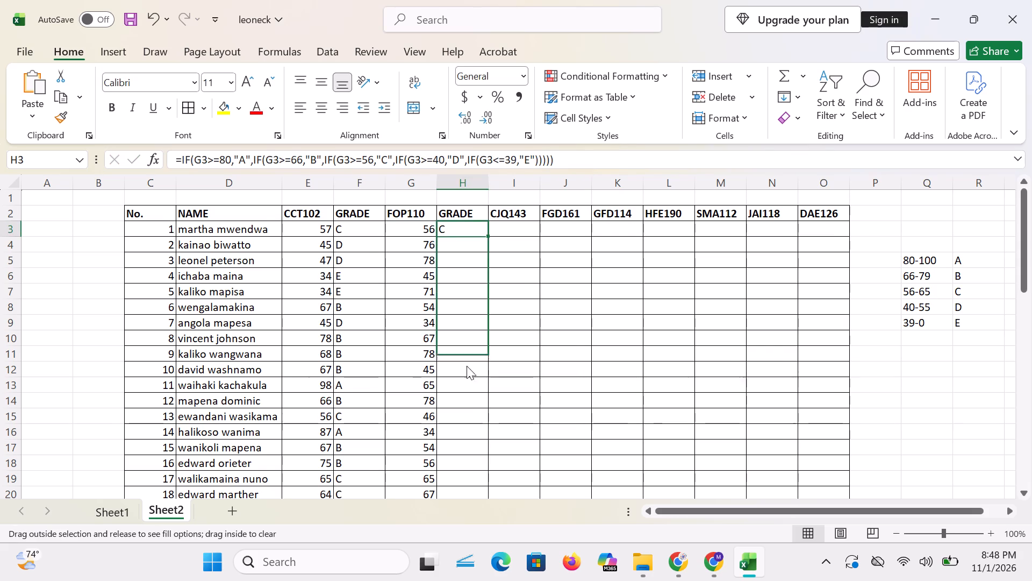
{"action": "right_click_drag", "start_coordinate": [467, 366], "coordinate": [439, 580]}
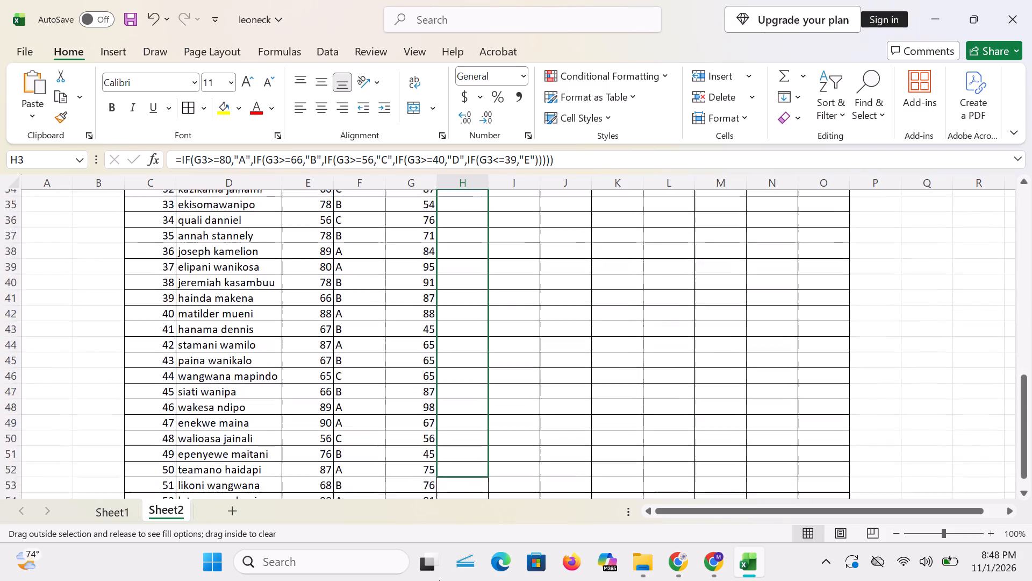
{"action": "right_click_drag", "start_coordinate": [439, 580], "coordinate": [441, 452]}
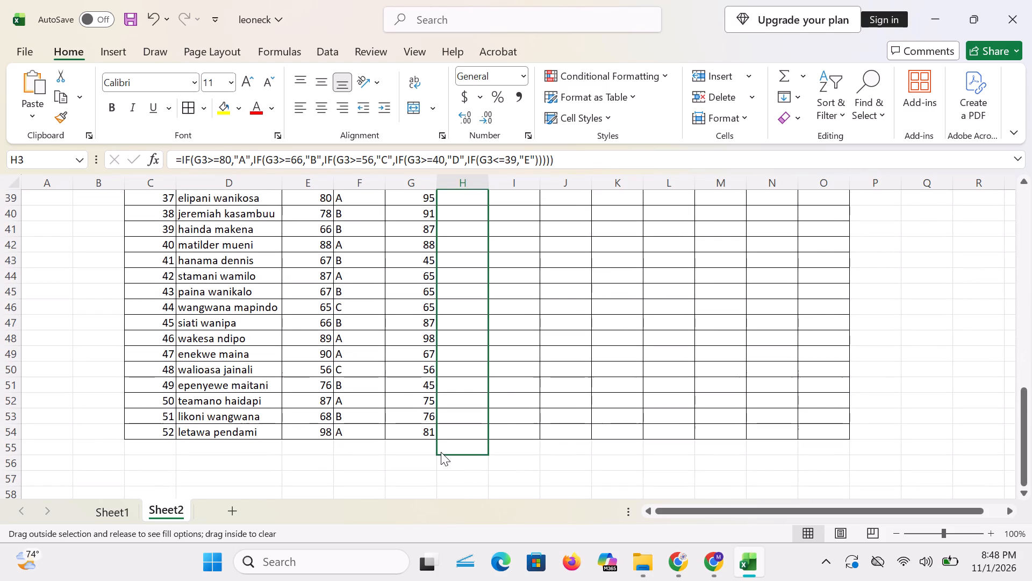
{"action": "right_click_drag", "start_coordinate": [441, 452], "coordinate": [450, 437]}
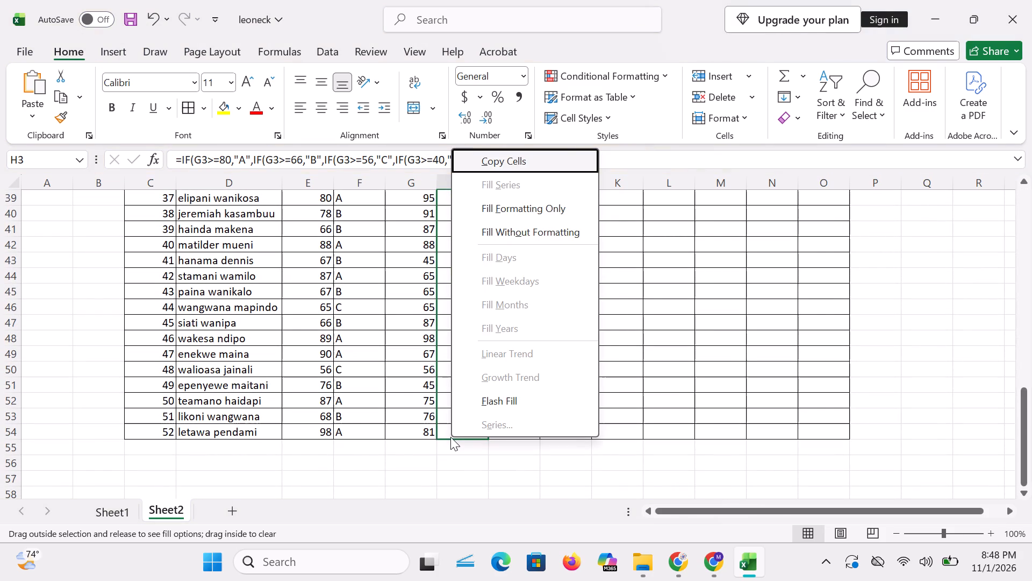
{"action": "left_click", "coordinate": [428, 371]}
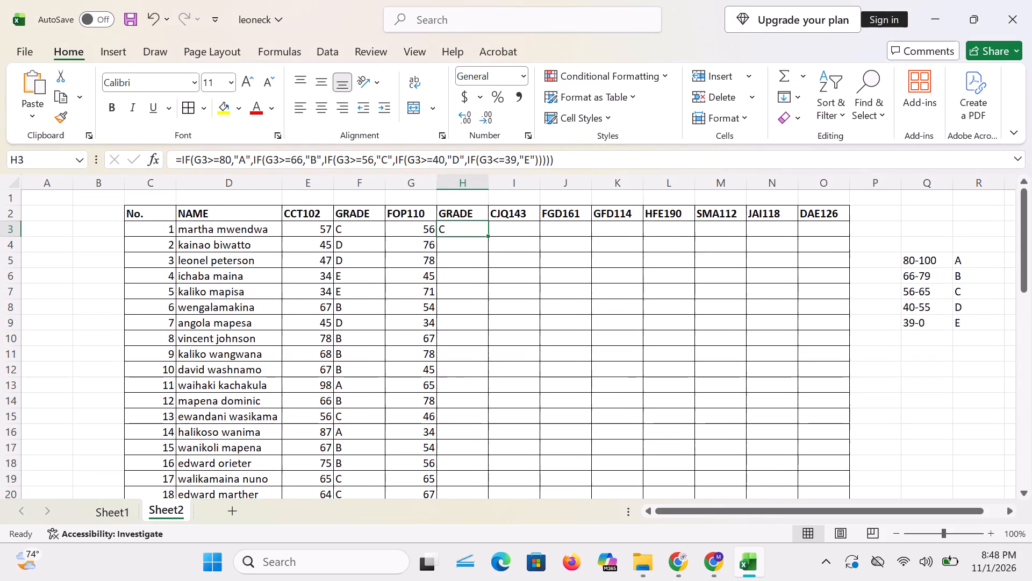
Fill the H3 grade formula down column H to the last student in row 54.
{"action": "left_click", "coordinate": [489, 233]}
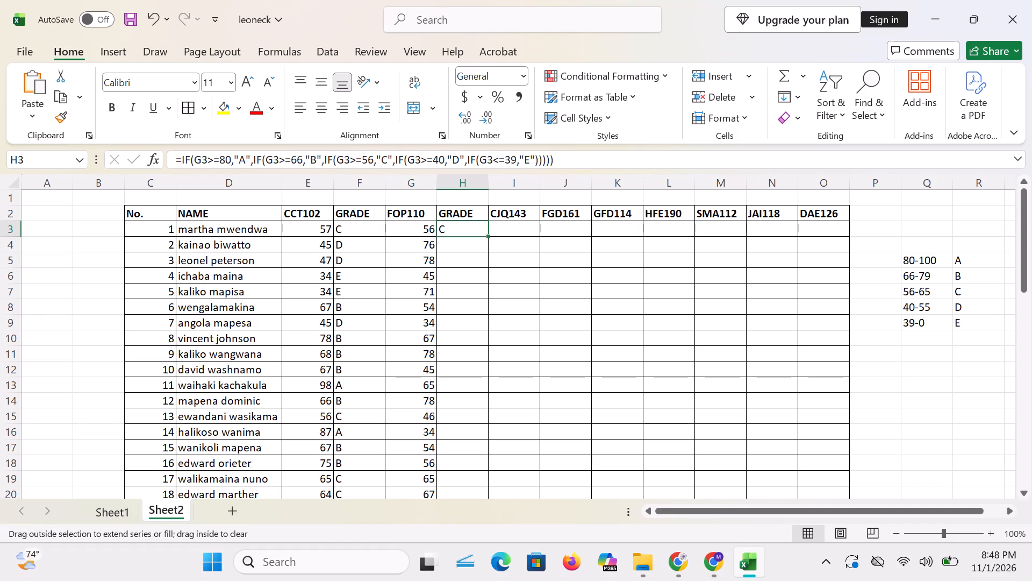
{"action": "right_click", "coordinate": [489, 233]}
{"action": "left_click", "coordinate": [489, 233]}
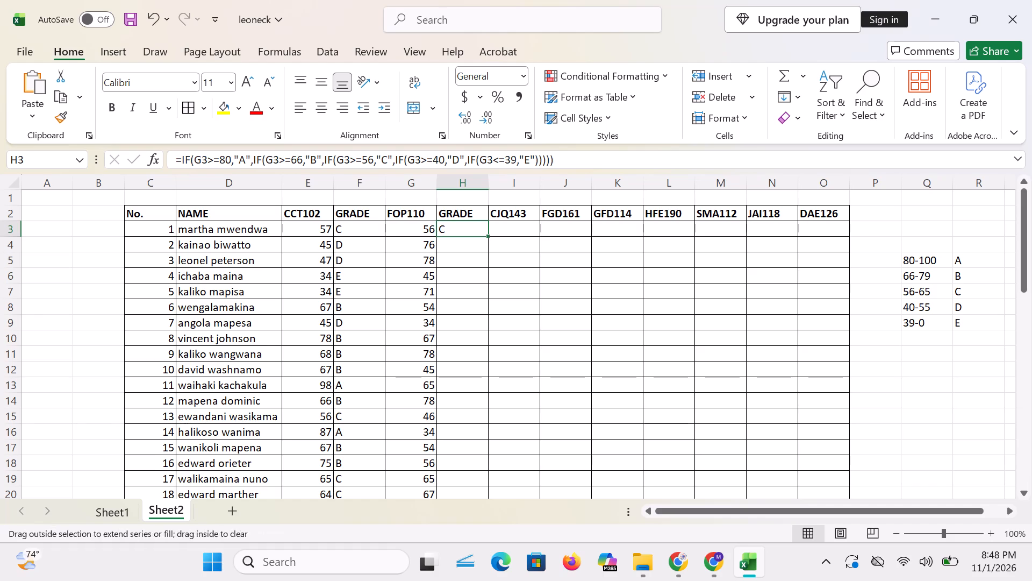
{"action": "right_click", "coordinate": [489, 233]}
{"action": "right_click", "coordinate": [489, 233]}
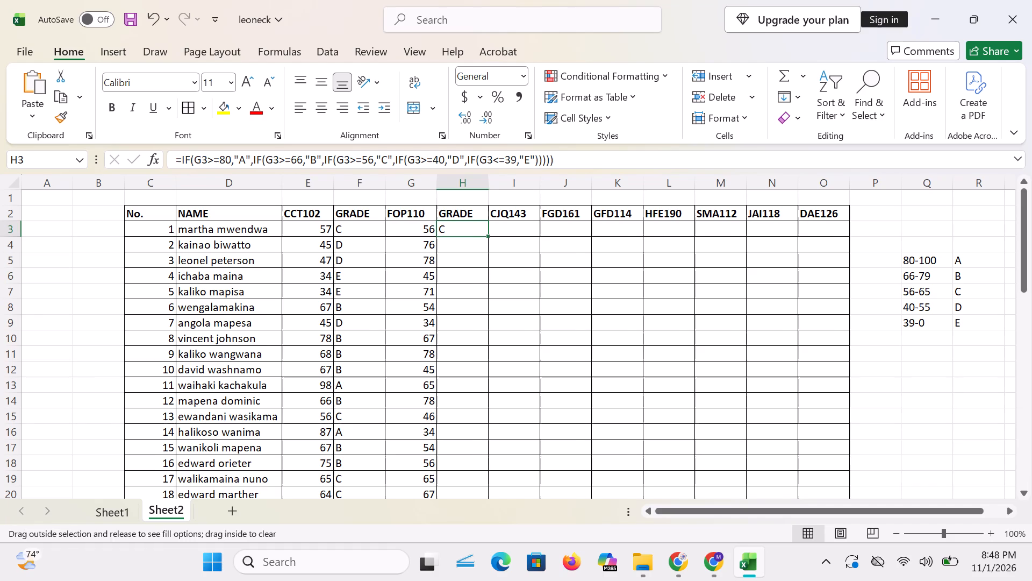
{"action": "right_click", "coordinate": [486, 237]}
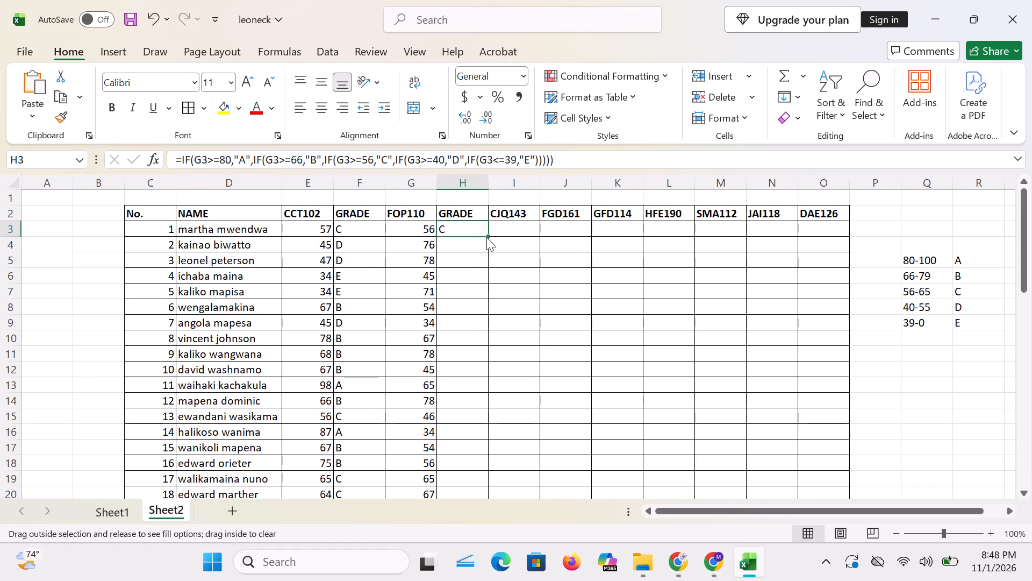
{"action": "right_click", "coordinate": [488, 237]}
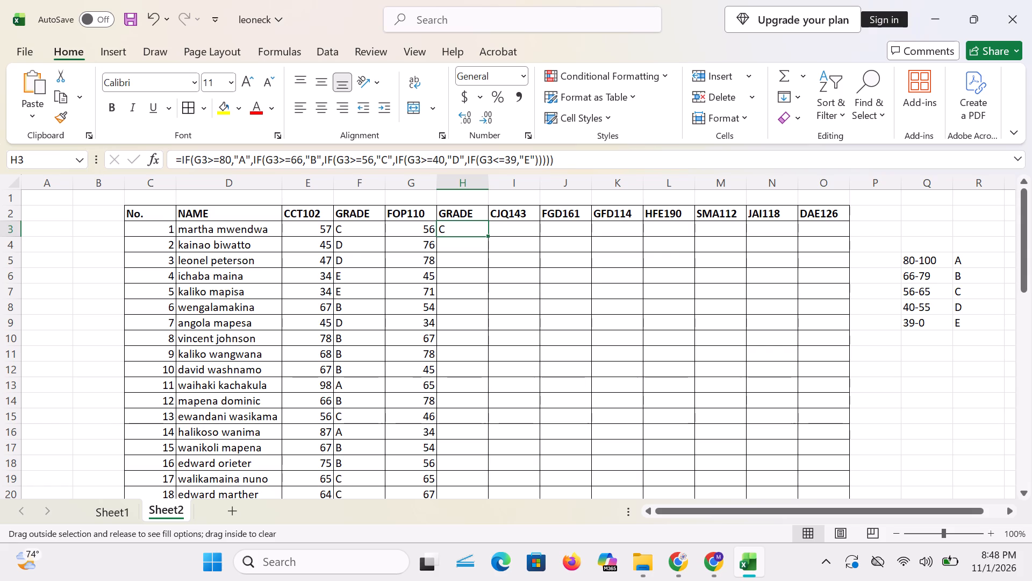
{"action": "left_click_drag", "start_coordinate": [490, 237], "coordinate": [482, 580]}
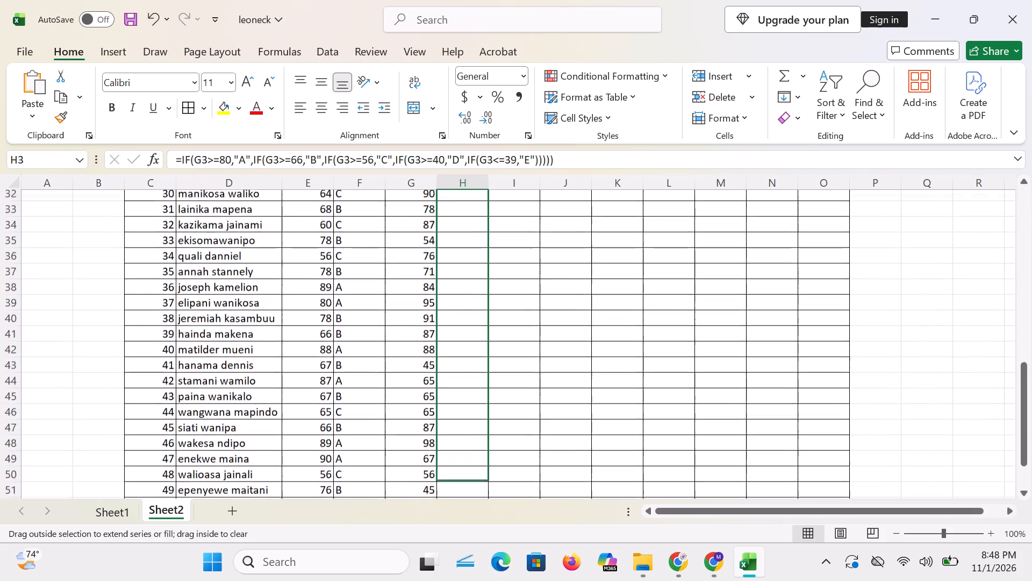
{"action": "left_click_drag", "start_coordinate": [482, 580], "coordinate": [470, 407]}
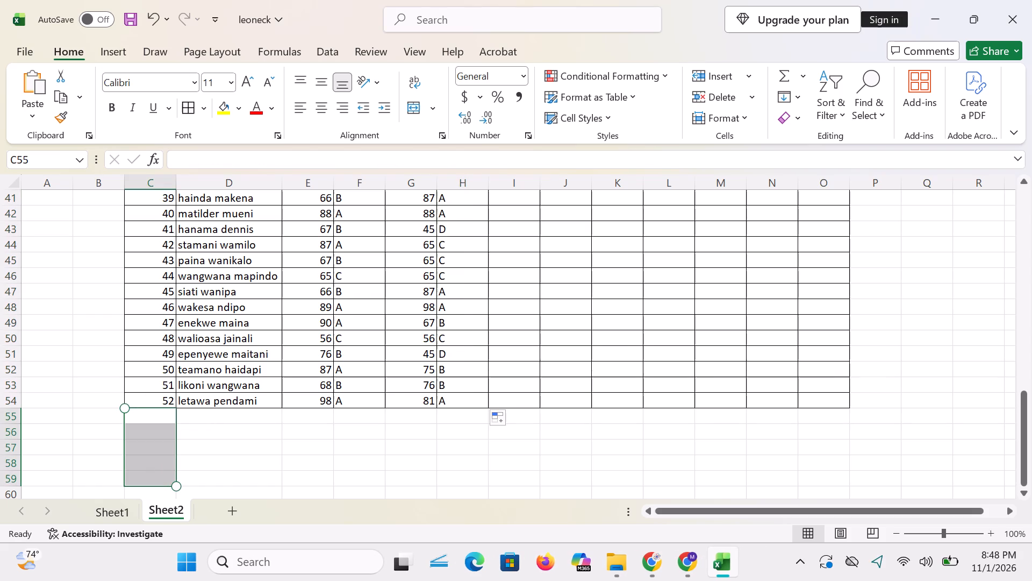
{"action": "left_click", "coordinate": [534, 321]}
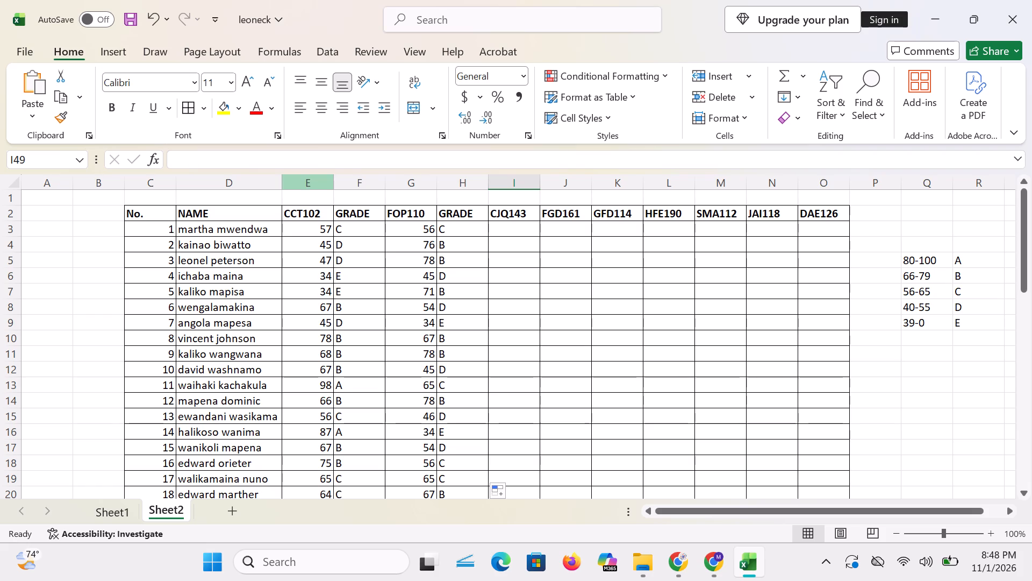
Autofit the widths of columns E to H and centre their contents horizontally.
{"action": "left_click_drag", "start_coordinate": [299, 179], "coordinate": [464, 203]}
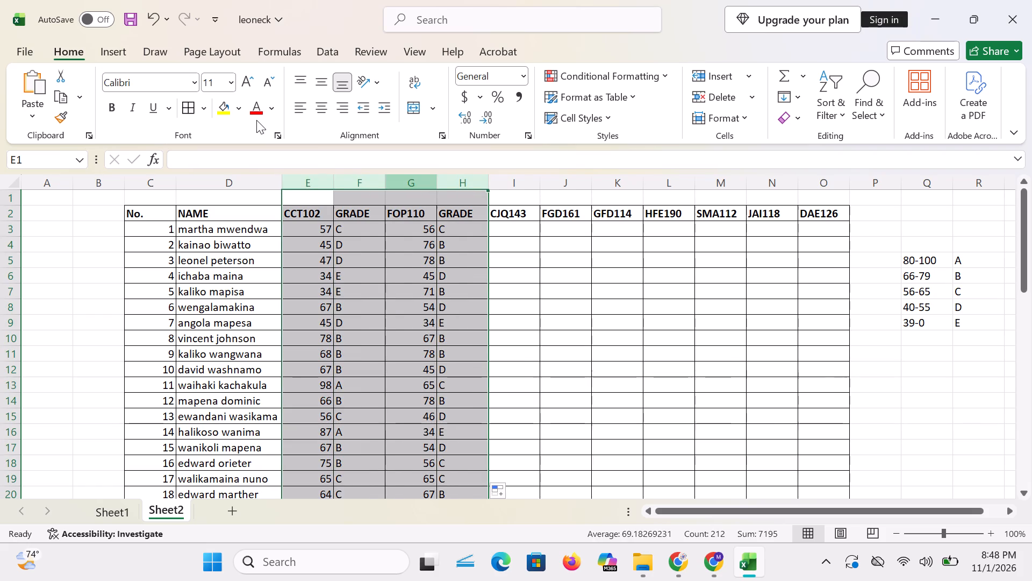
{"action": "left_click", "coordinate": [297, 111]}
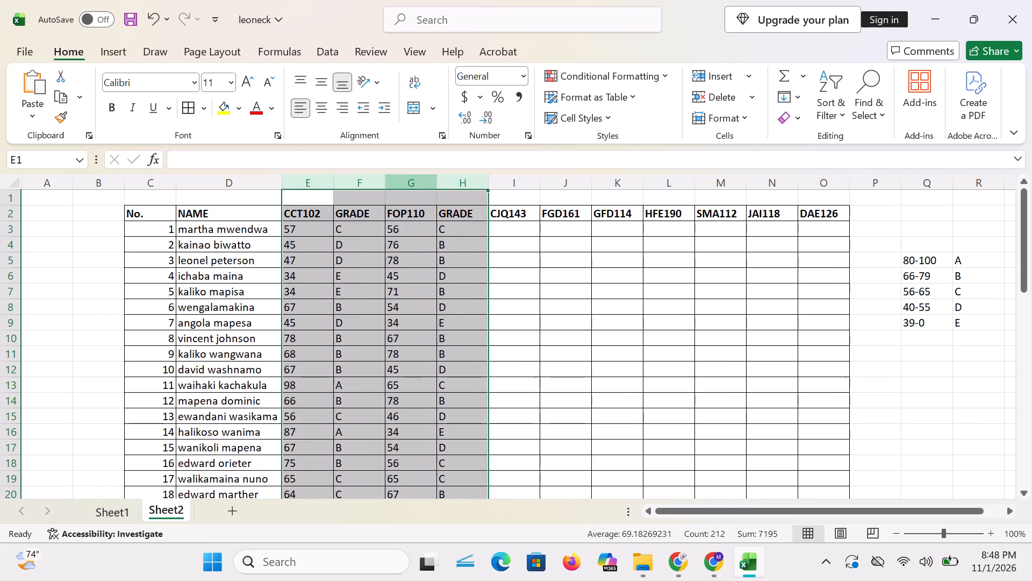
{"action": "double_click", "coordinate": [388, 179]}
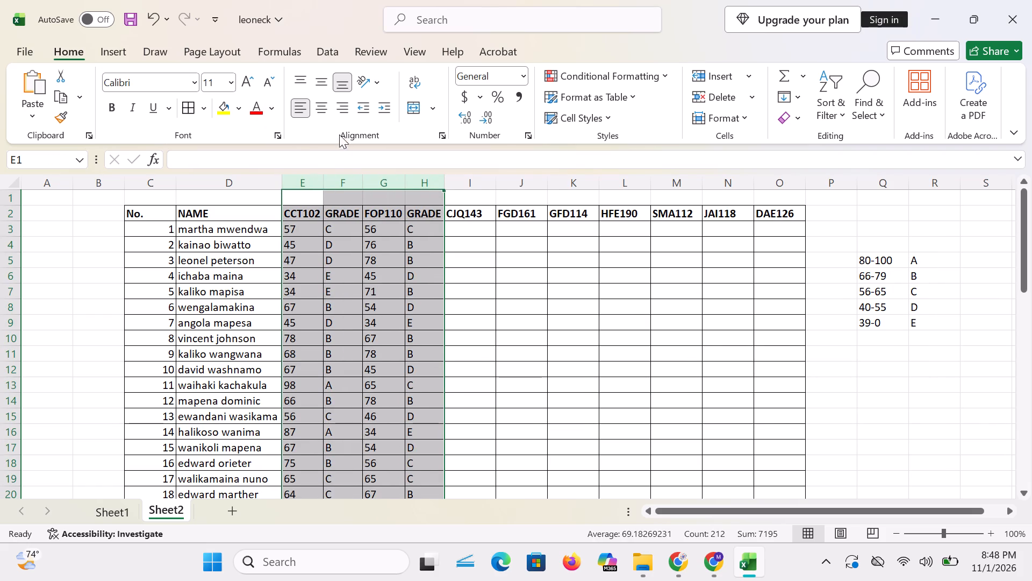
{"action": "left_click", "coordinate": [315, 102]}
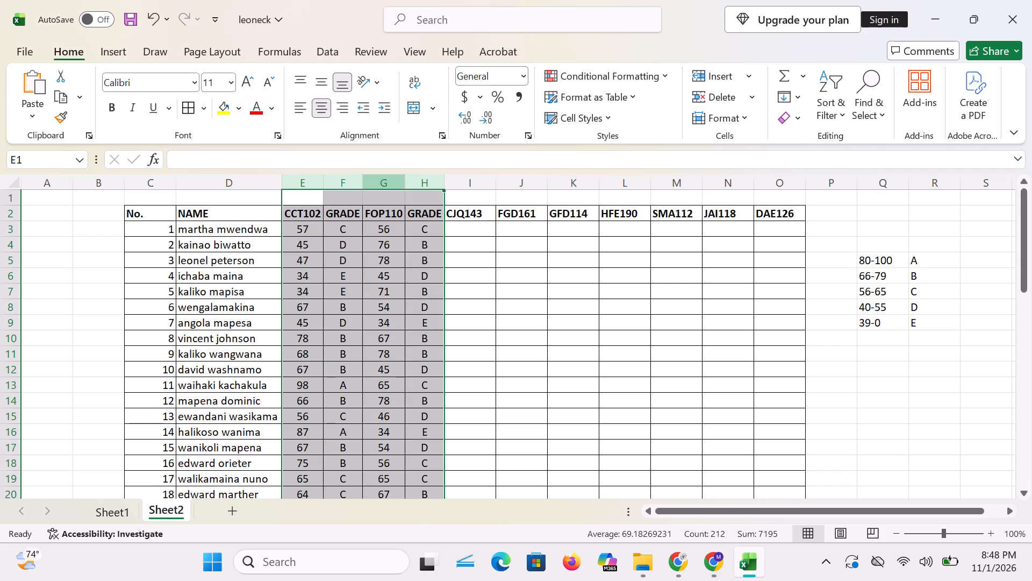
{"action": "left_click", "coordinate": [531, 257]}
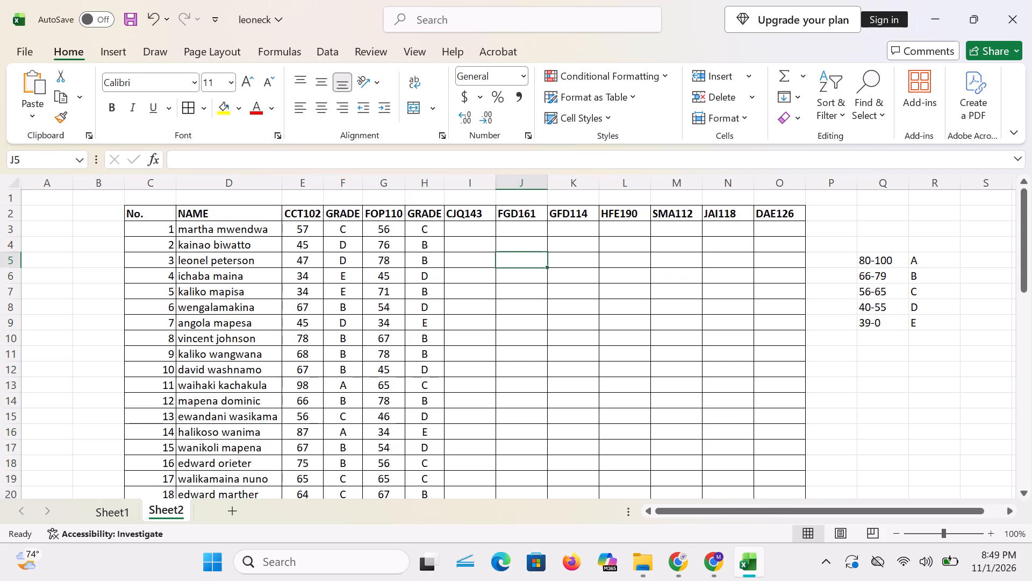
Fill the CCT102 GRADE column, F2 to F54, with yellow.
{"action": "left_click_drag", "start_coordinate": [339, 214], "coordinate": [369, 580]}
{"action": "scroll", "coordinate": [339, 224], "scroll_direction": "up", "scroll_amount": 1}
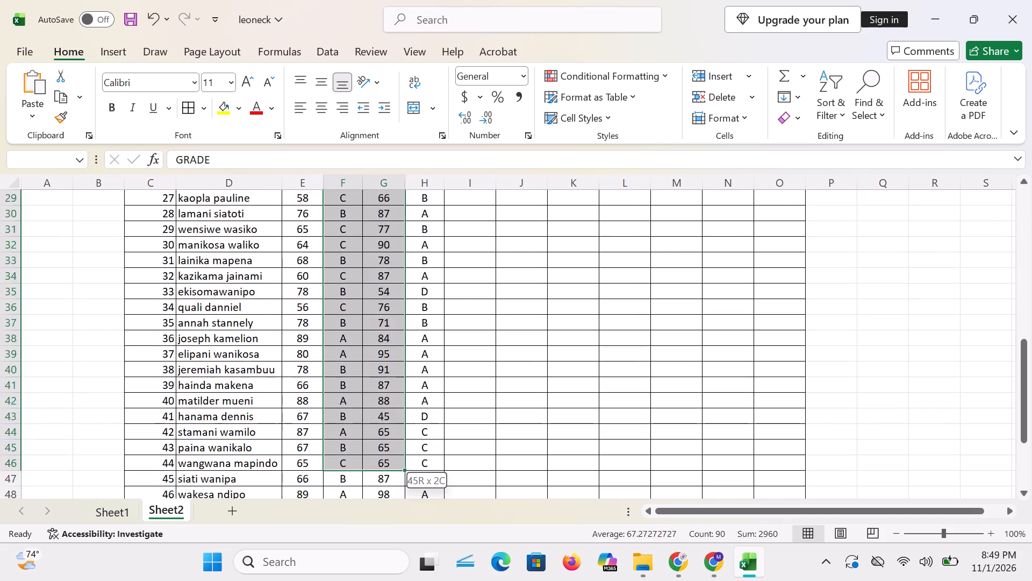
{"action": "left_click_drag", "start_coordinate": [369, 580], "coordinate": [345, 483]}
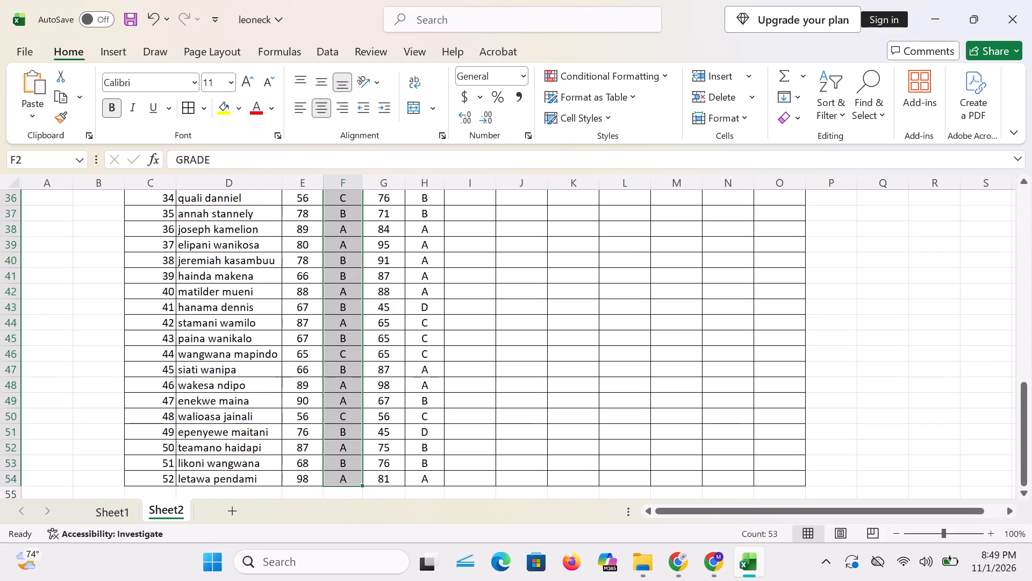
{"action": "left_click", "coordinate": [215, 107]}
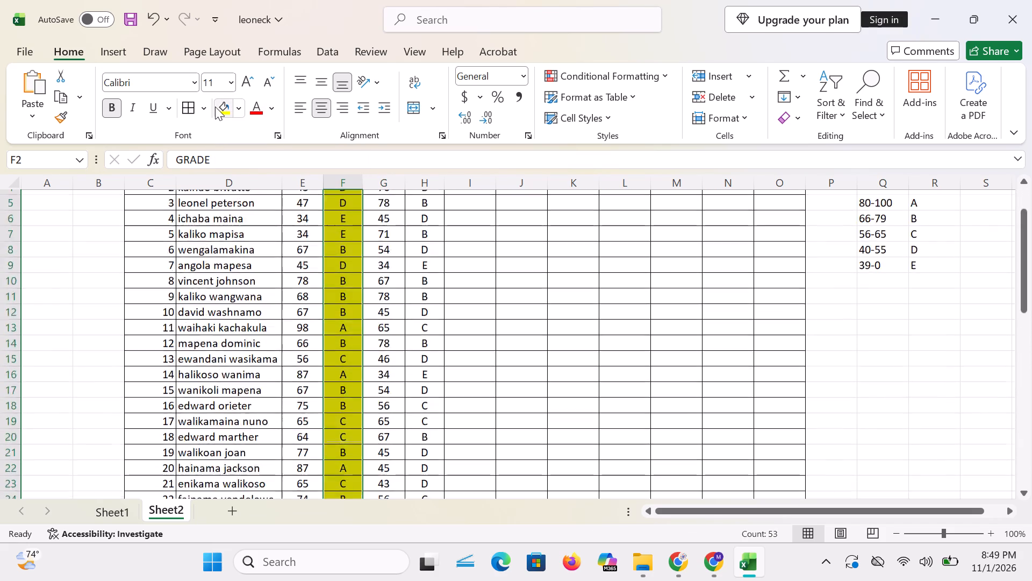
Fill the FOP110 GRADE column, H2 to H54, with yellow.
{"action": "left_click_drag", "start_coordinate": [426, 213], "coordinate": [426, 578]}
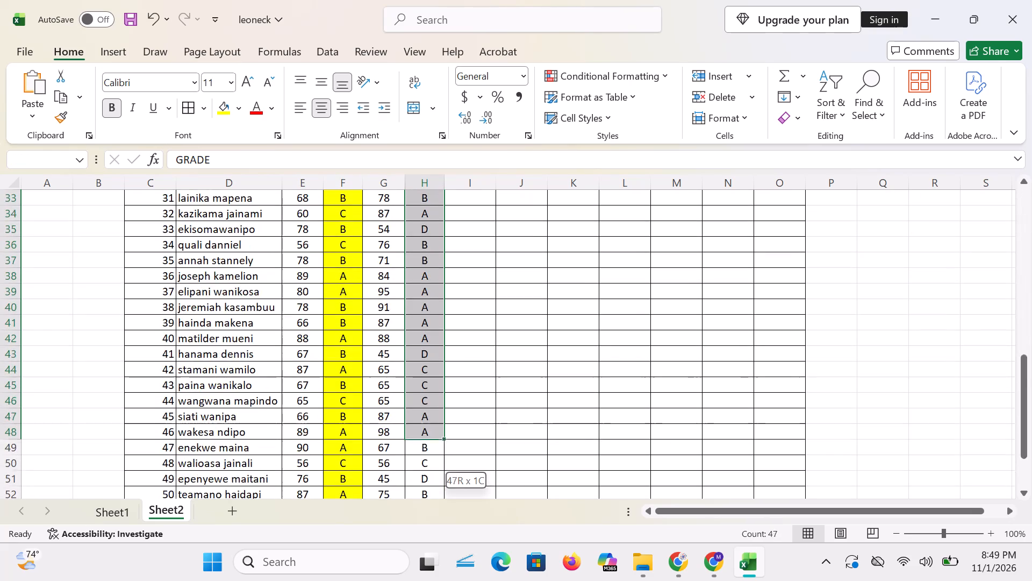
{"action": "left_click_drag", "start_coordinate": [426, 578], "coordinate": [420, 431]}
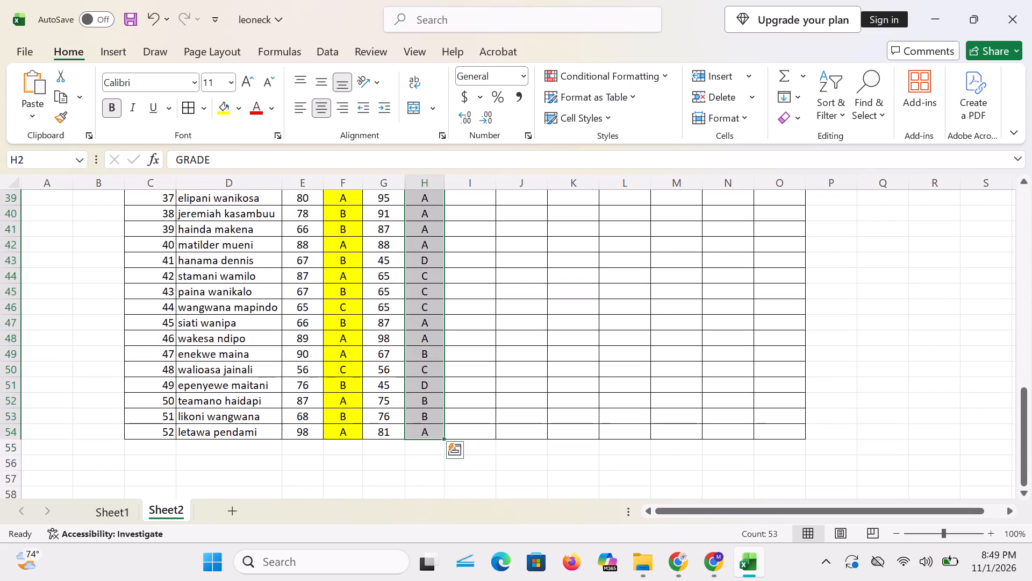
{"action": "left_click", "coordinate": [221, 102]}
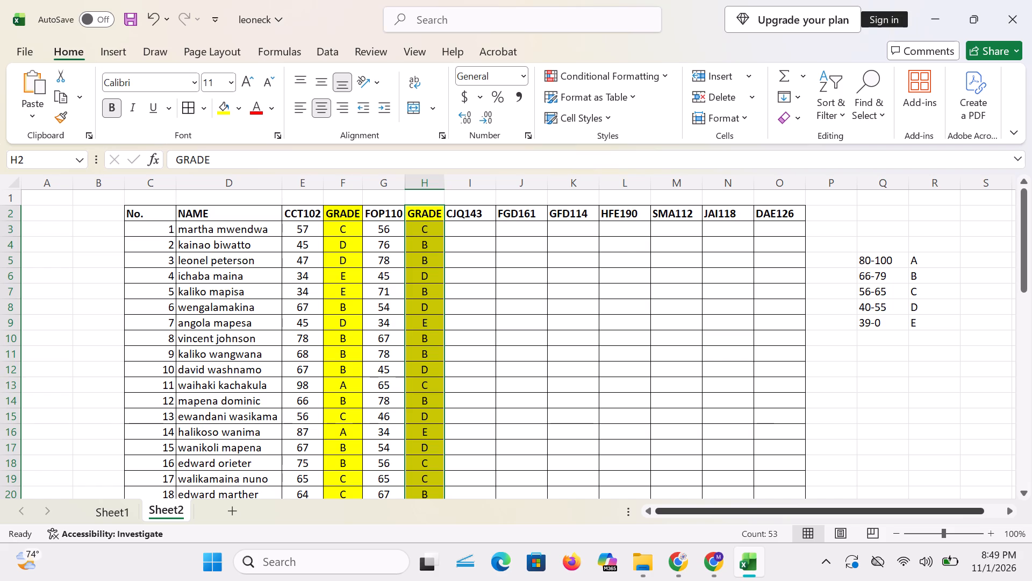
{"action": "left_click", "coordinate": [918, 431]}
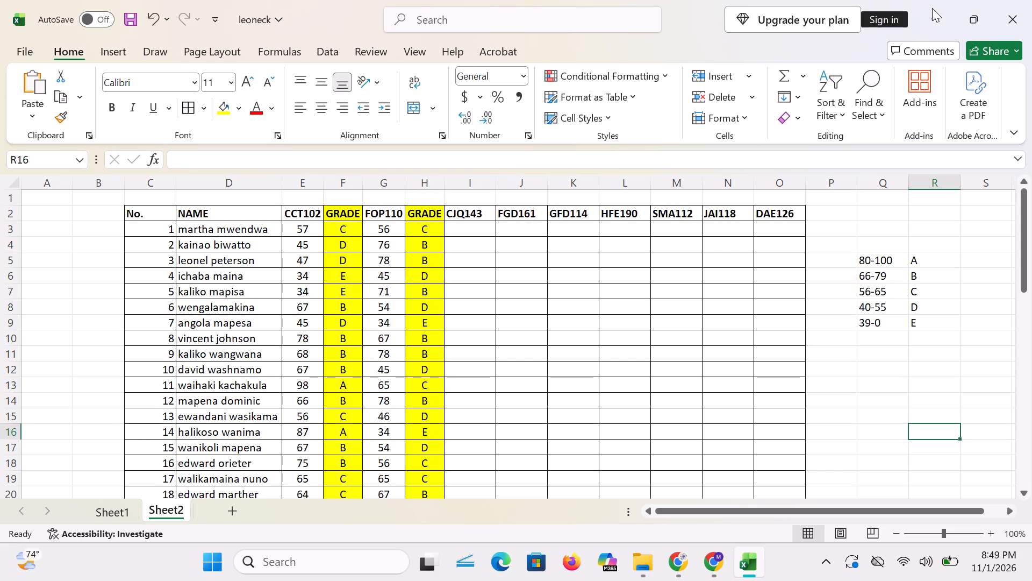
Save the workbook.
{"action": "key", "text": "ctrl+s"}
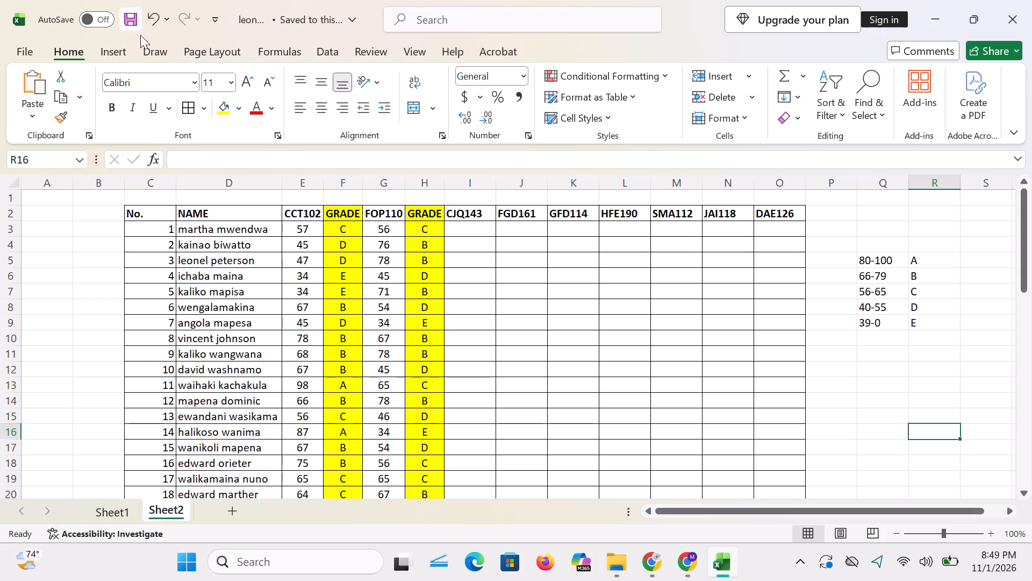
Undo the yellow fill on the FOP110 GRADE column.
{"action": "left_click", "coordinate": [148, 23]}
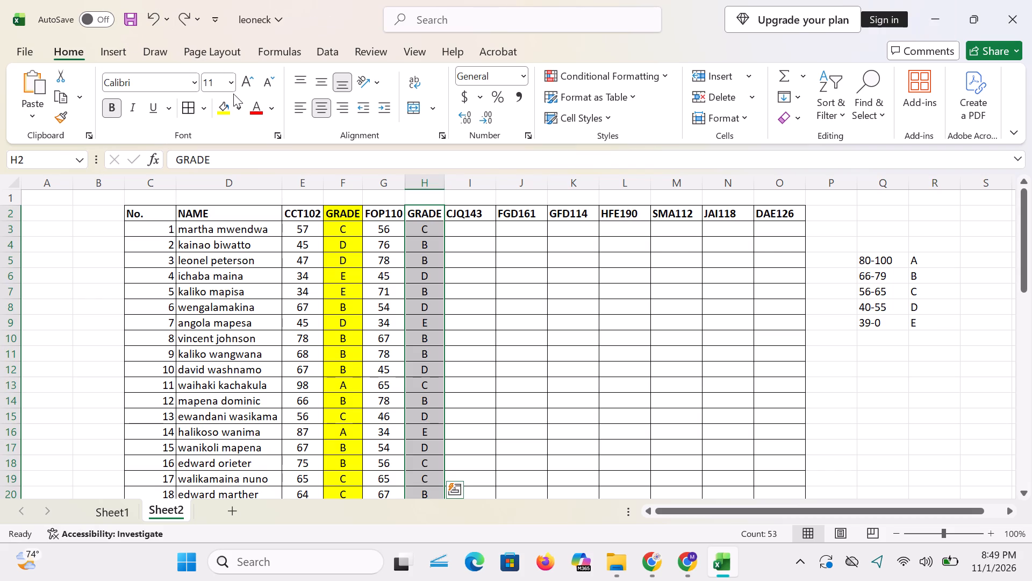
Insert a new column between the NAME and CCT102 columns.
{"action": "right_click", "coordinate": [311, 175]}
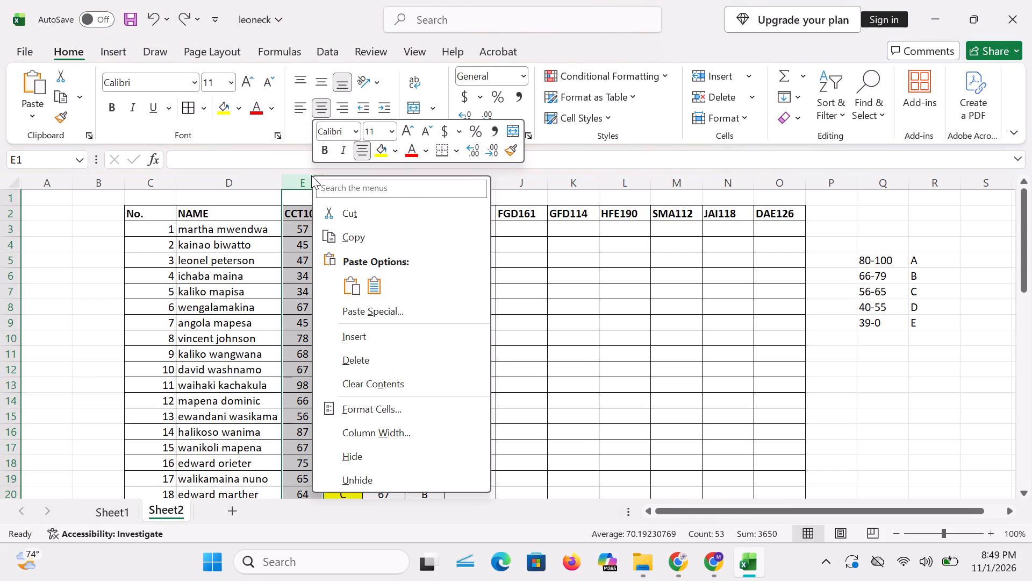
{"action": "left_click", "coordinate": [343, 346]}
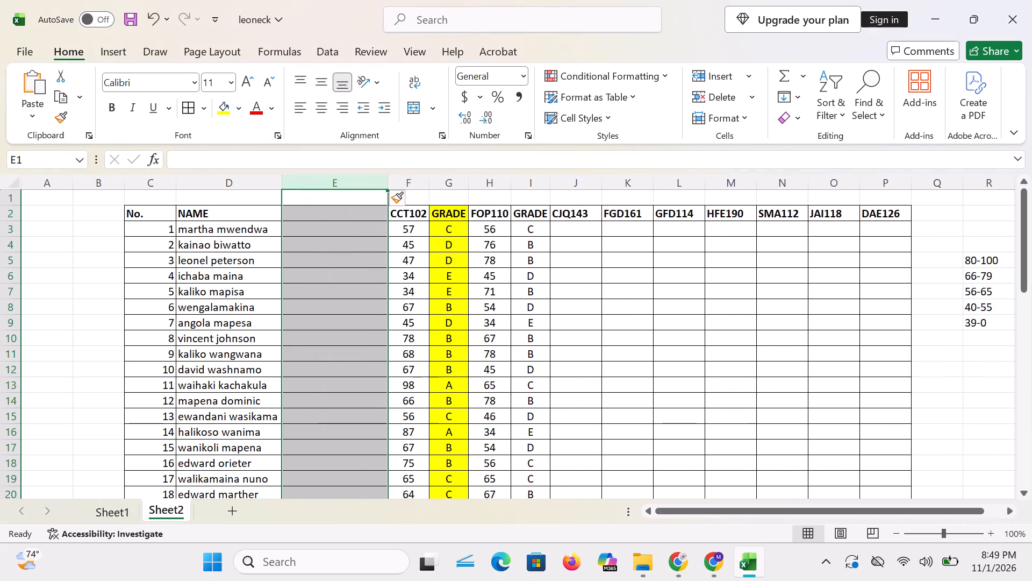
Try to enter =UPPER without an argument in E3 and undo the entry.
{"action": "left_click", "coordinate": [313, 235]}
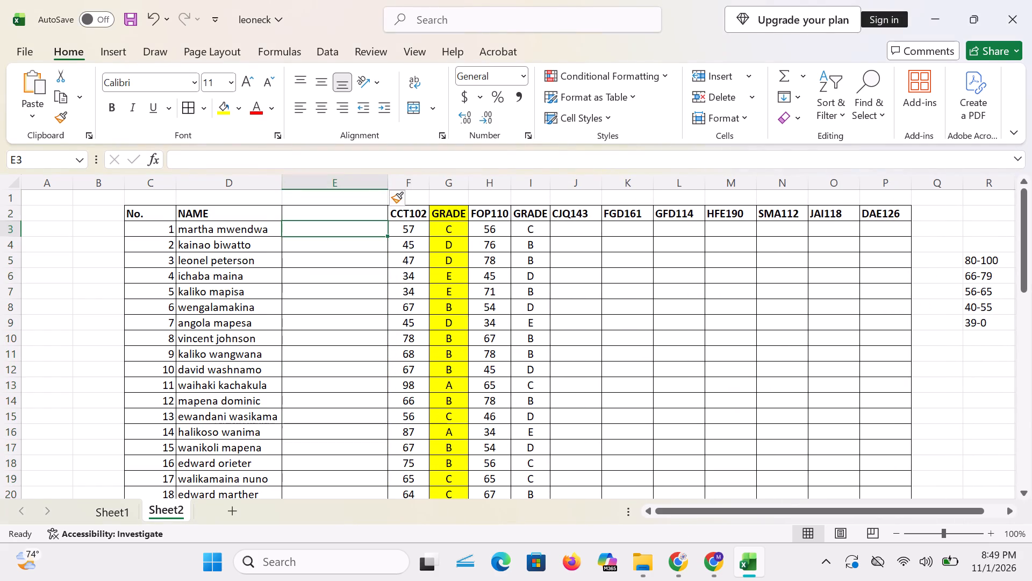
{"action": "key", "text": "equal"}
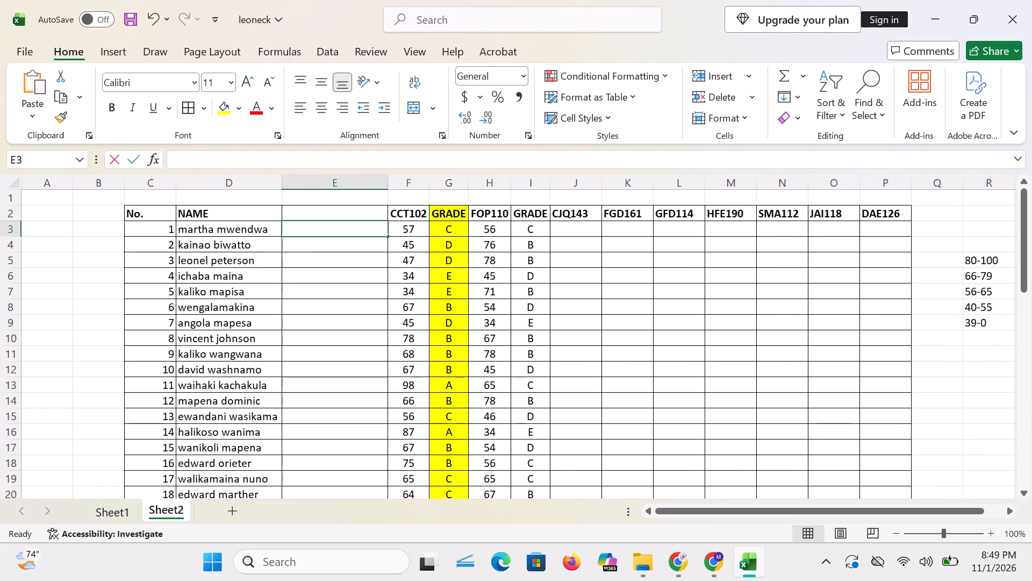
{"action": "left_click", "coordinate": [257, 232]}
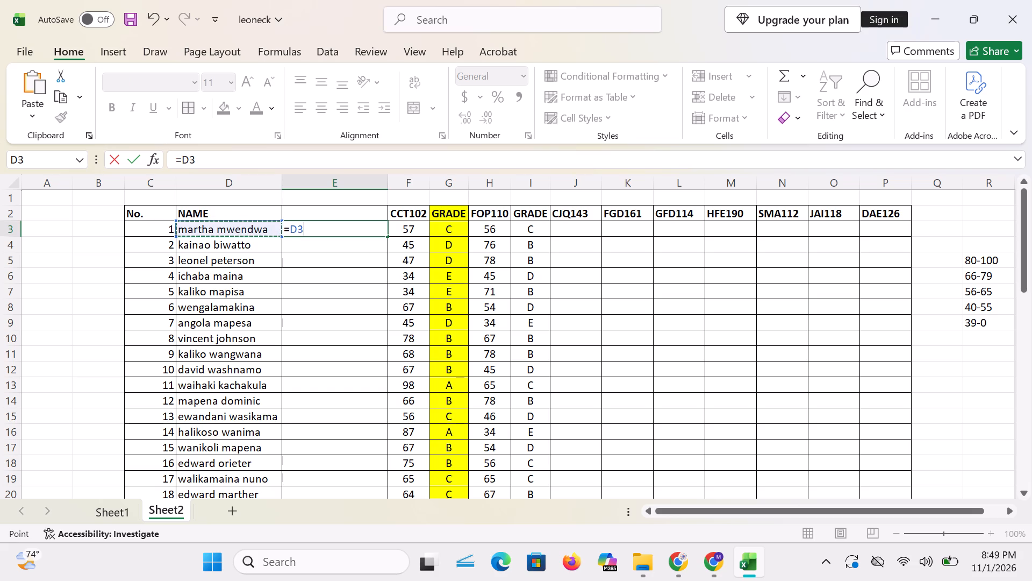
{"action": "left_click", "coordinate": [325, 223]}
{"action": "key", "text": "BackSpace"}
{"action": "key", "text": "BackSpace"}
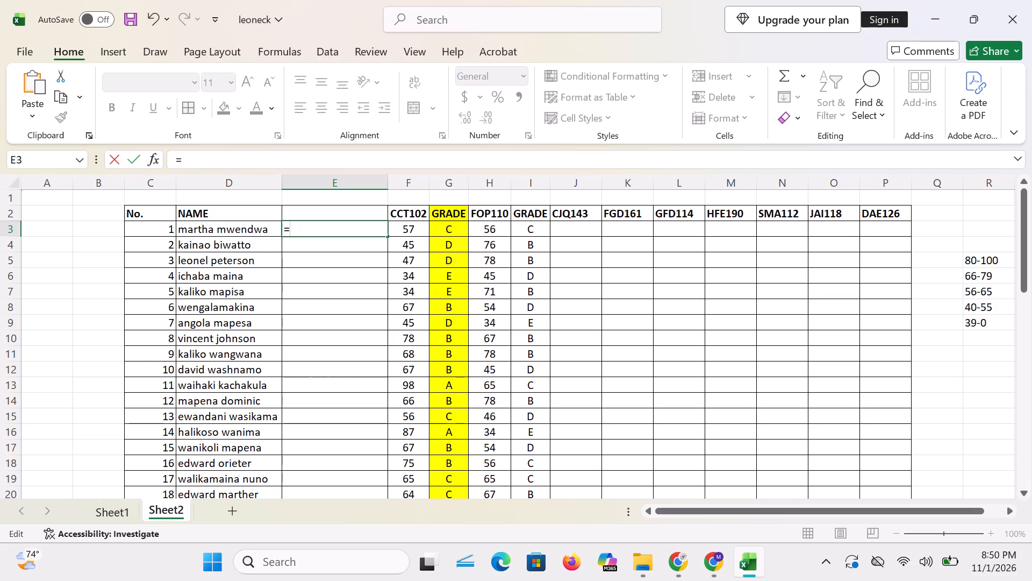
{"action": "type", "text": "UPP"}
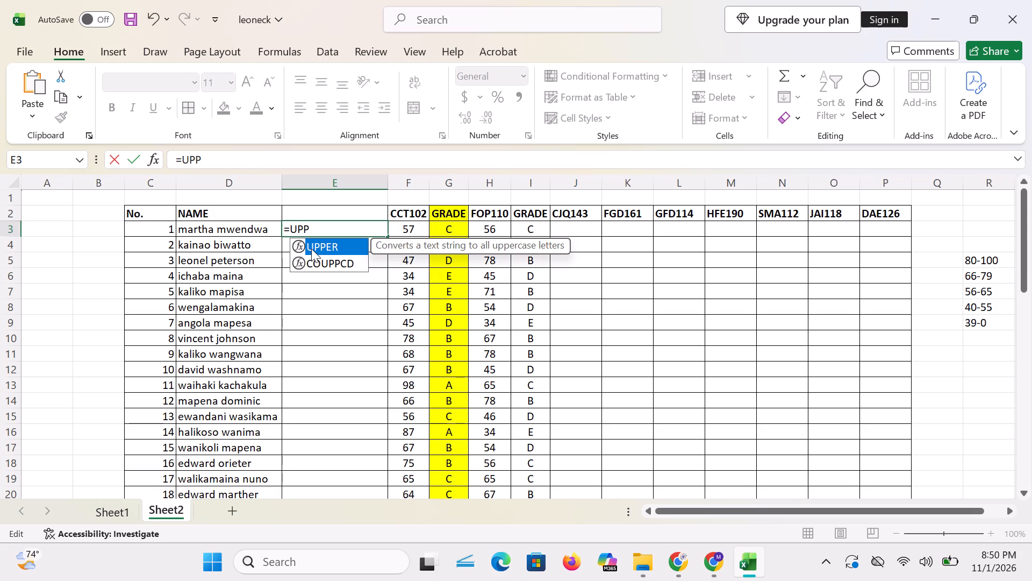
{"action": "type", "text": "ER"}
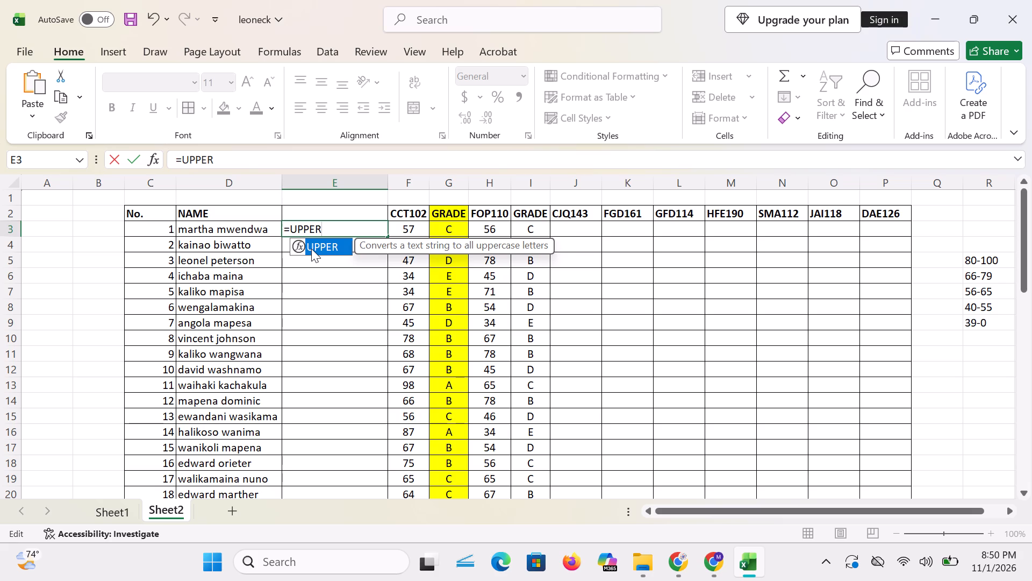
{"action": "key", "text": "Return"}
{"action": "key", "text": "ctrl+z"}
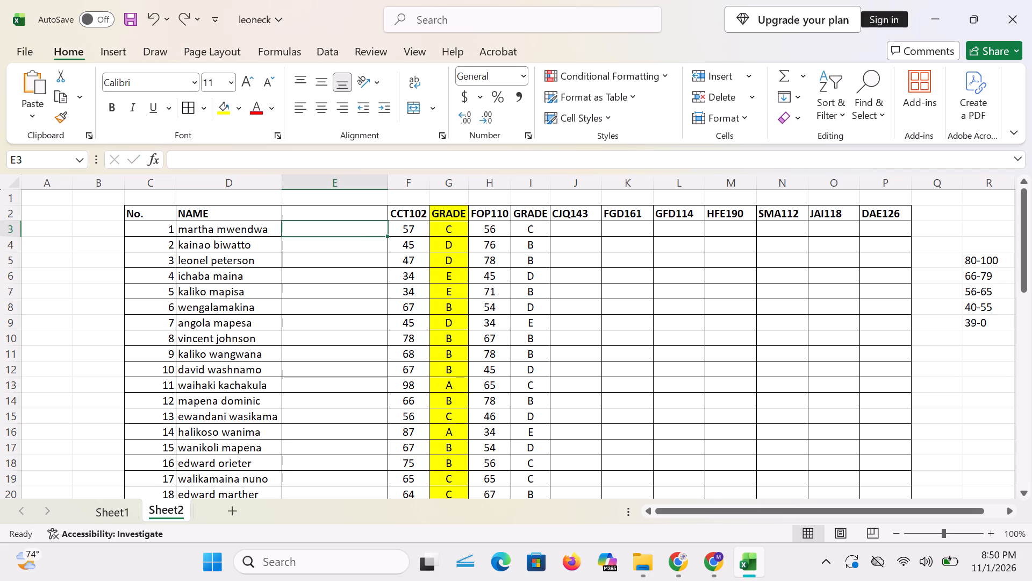
Enter the formula =UPPER(D3) in cell E3 beside the first student's name.
{"action": "left_click", "coordinate": [321, 224]}
{"action": "key", "text": "equal"}
{"action": "type", "text": "UPP"}
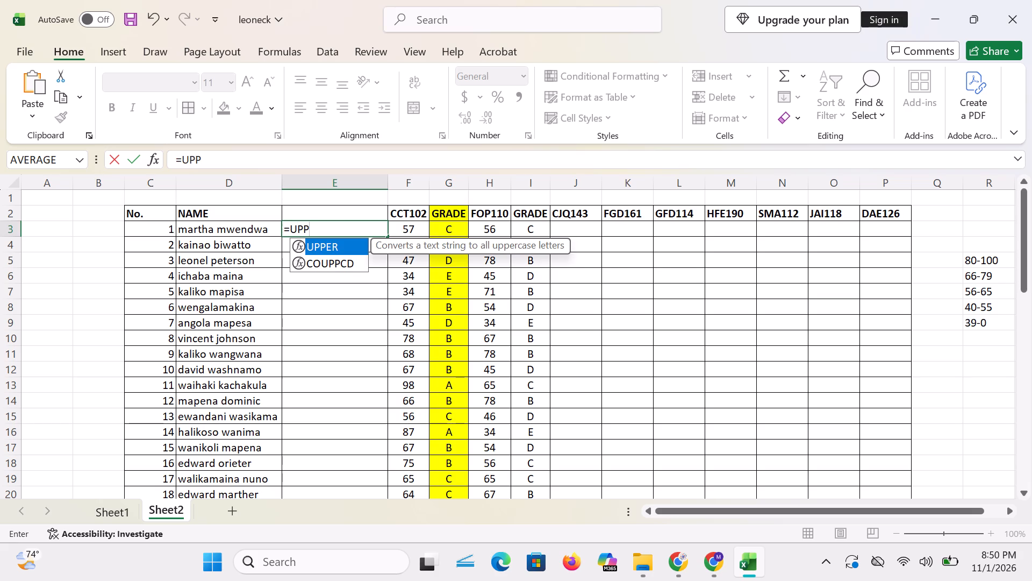
{"action": "type", "text": "ER"}
{"action": "double_click", "coordinate": [316, 250]}
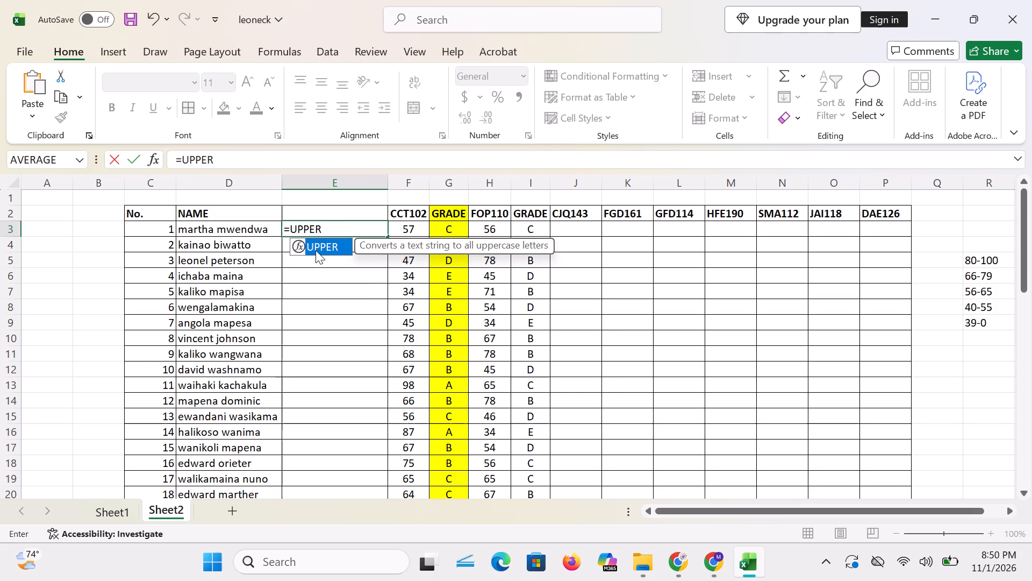
{"action": "left_click", "coordinate": [216, 234]}
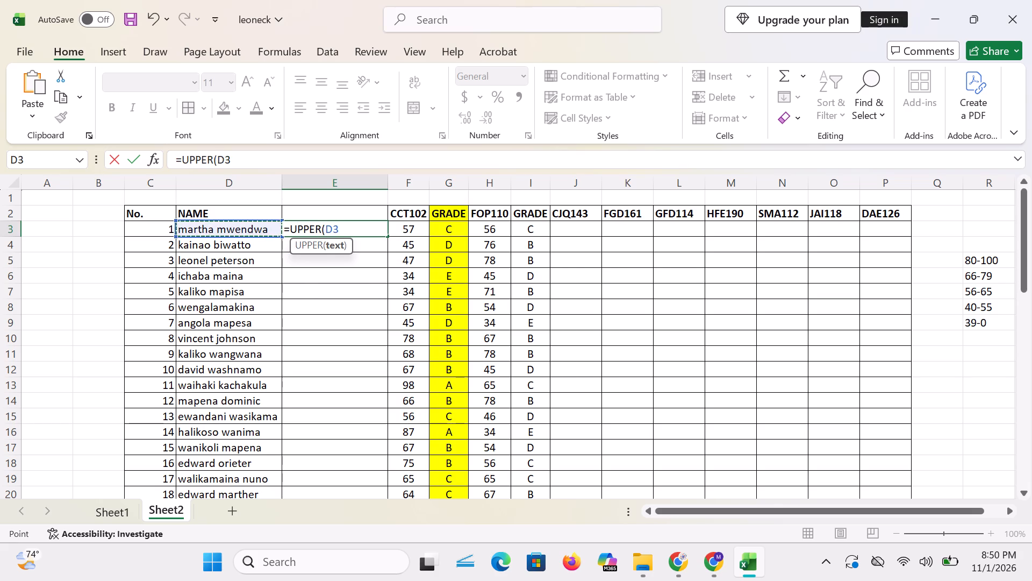
{"action": "key", "text": "Return"}
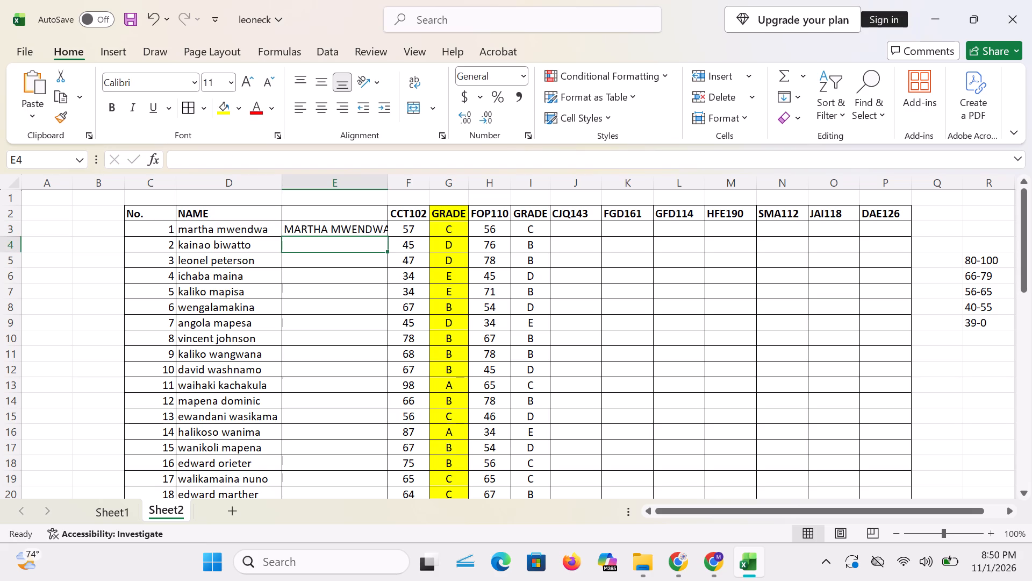
Change the formula in E3 to =PROPER(D3).
{"action": "left_click", "coordinate": [332, 228]}
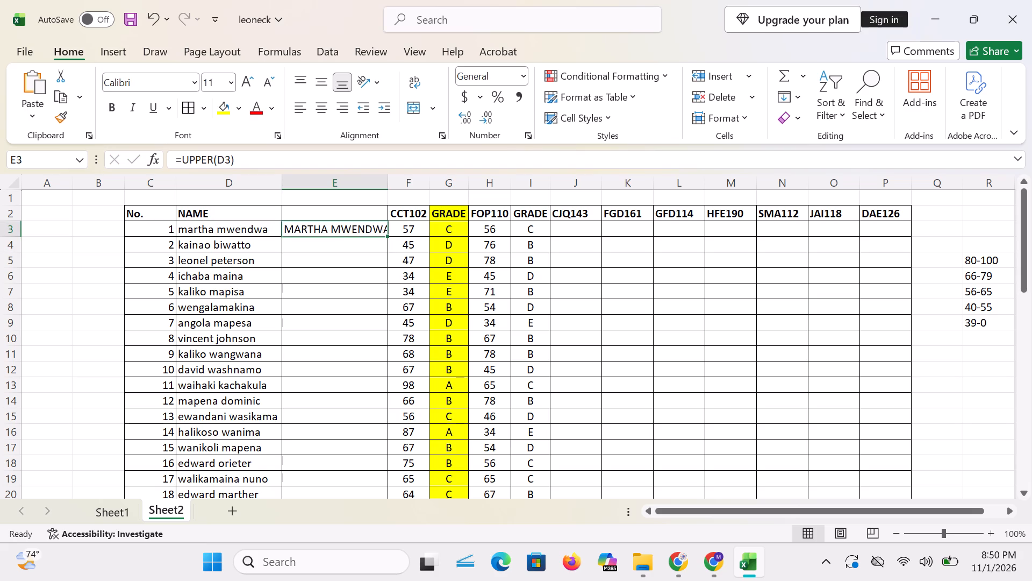
{"action": "left_click", "coordinate": [214, 162]}
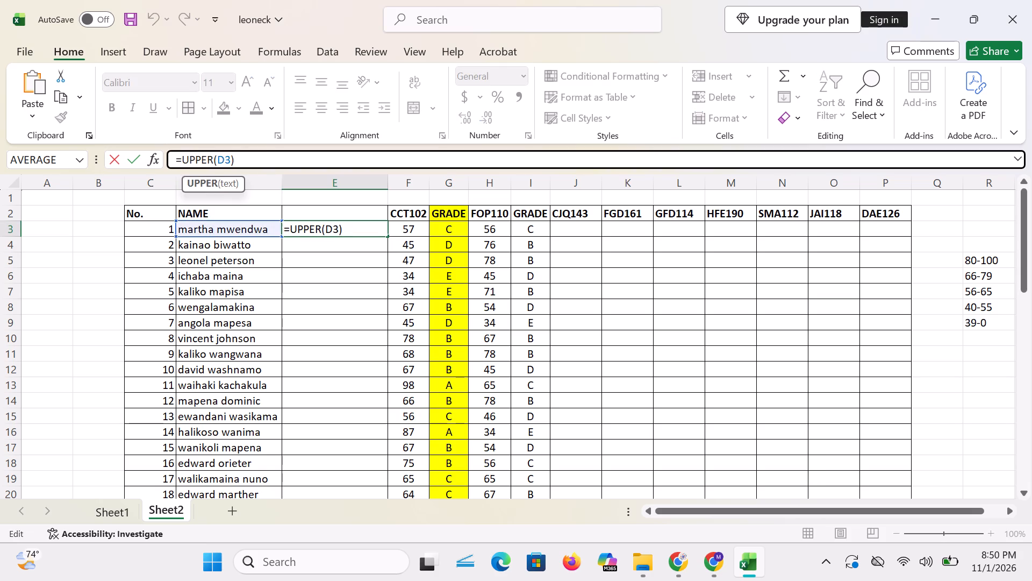
{"action": "key", "text": "BackSpace"}
{"action": "key", "text": "BackSpace"}
{"action": "key", "text": "BackSpace"}
{"action": "key", "text": "BackSpace"}
{"action": "key", "text": "BackSpace"}
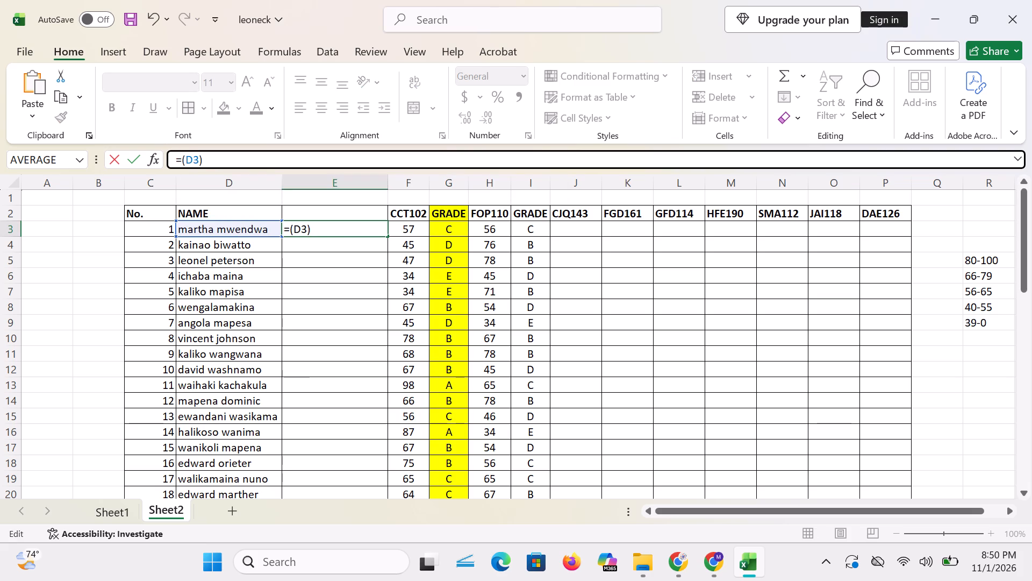
{"action": "type", "text": "PROPER"}
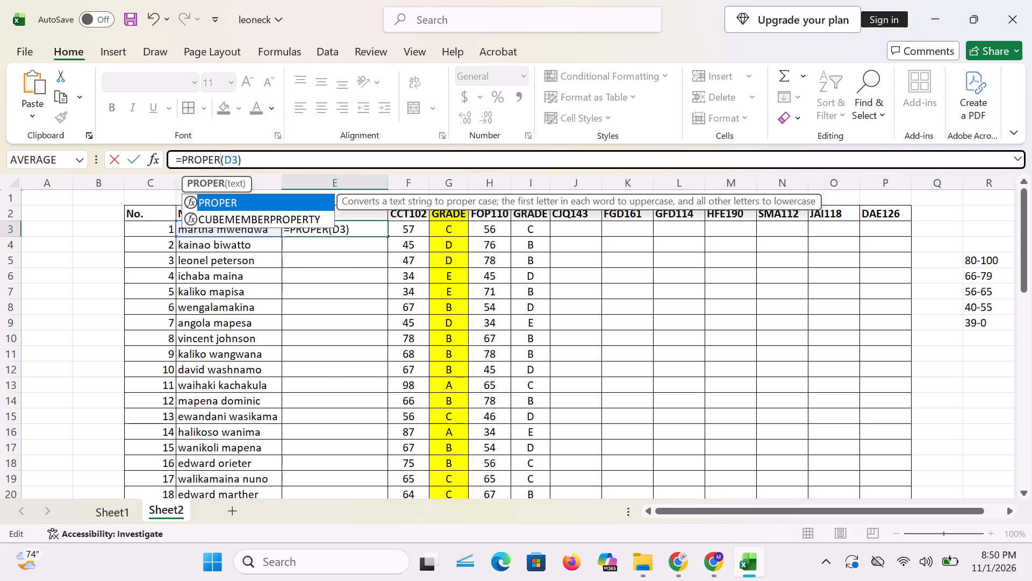
{"action": "key", "text": "Return"}
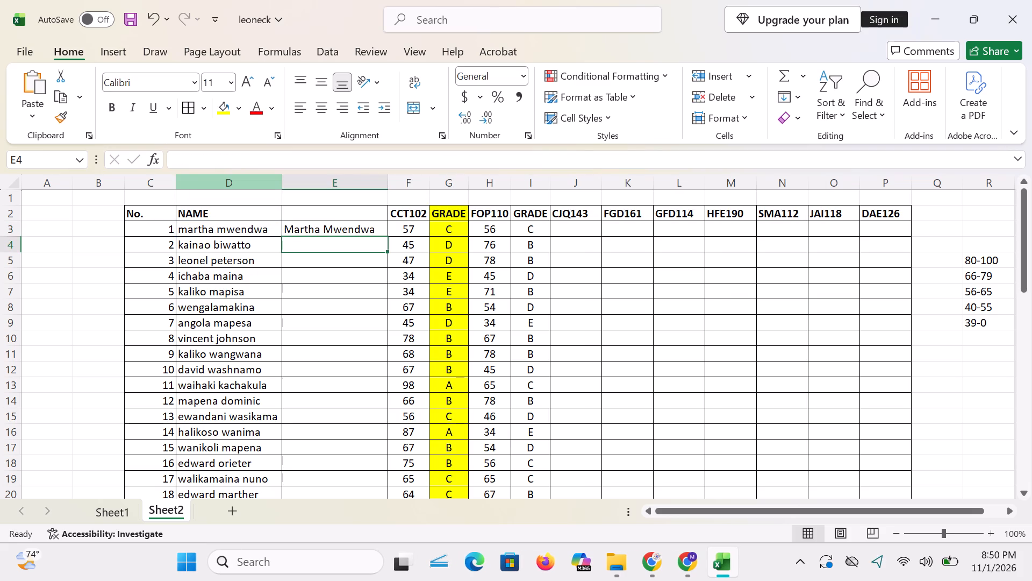
Fill the PROPER formula from E3 down the helper column to the last student in row 54.
{"action": "left_click", "coordinate": [332, 226]}
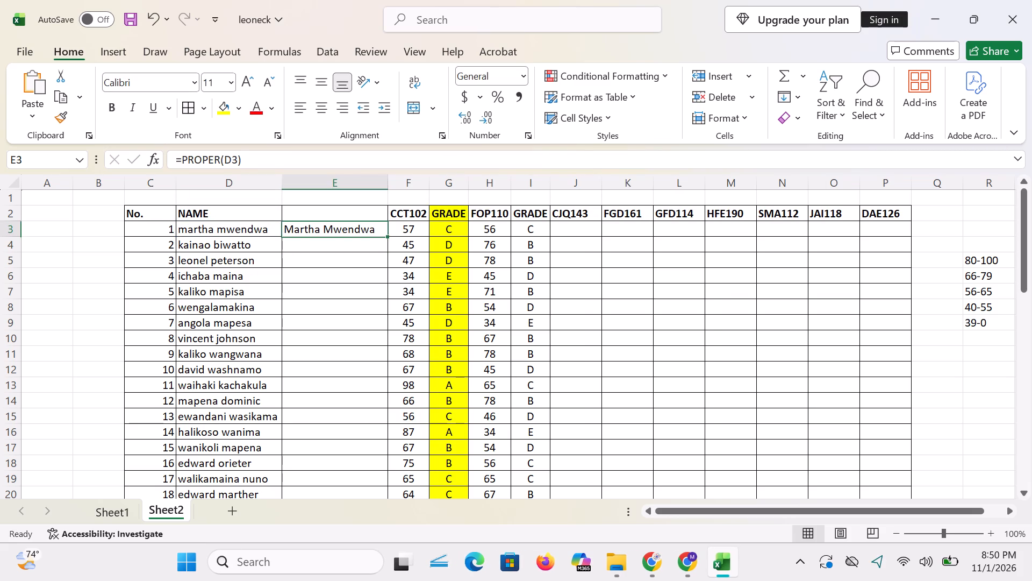
{"action": "left_click_drag", "start_coordinate": [386, 235], "coordinate": [425, 580]}
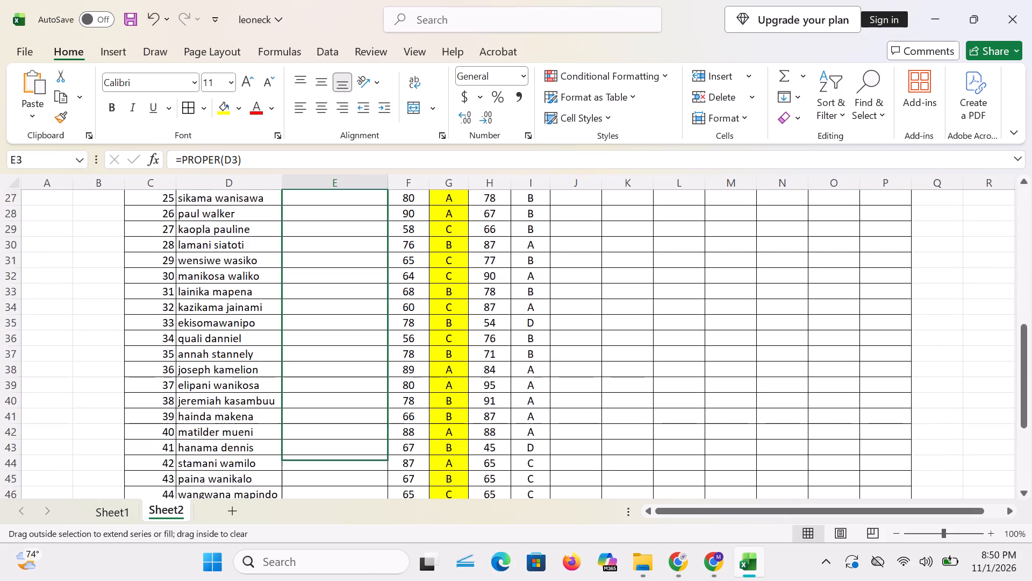
{"action": "left_click_drag", "start_coordinate": [425, 580], "coordinate": [382, 463]}
Copy the proper-case names from the helper column and paste them as values over the NAME column starting at D3.
{"action": "key", "text": "ctrl+c"}
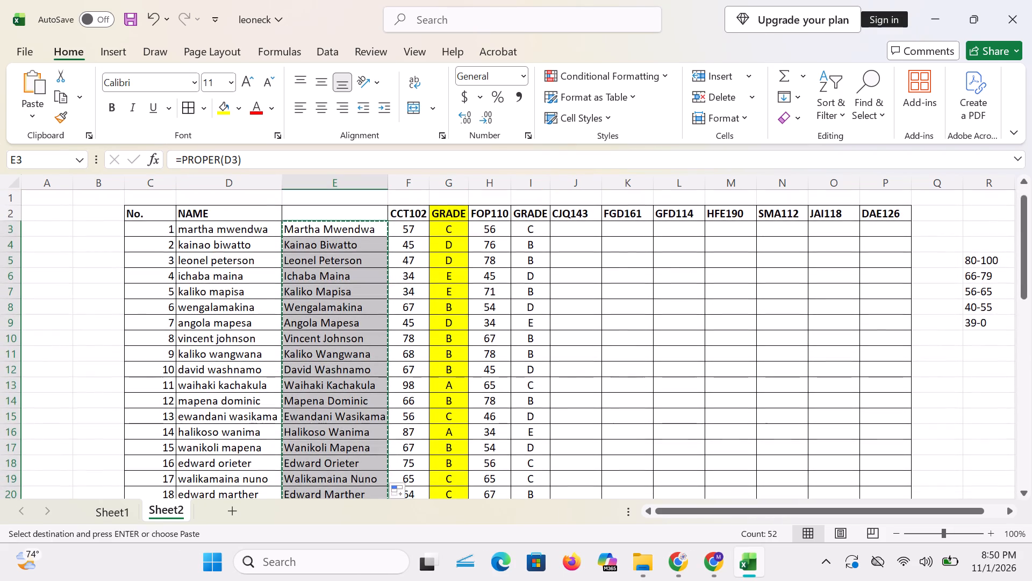
{"action": "left_click", "coordinate": [244, 229]}
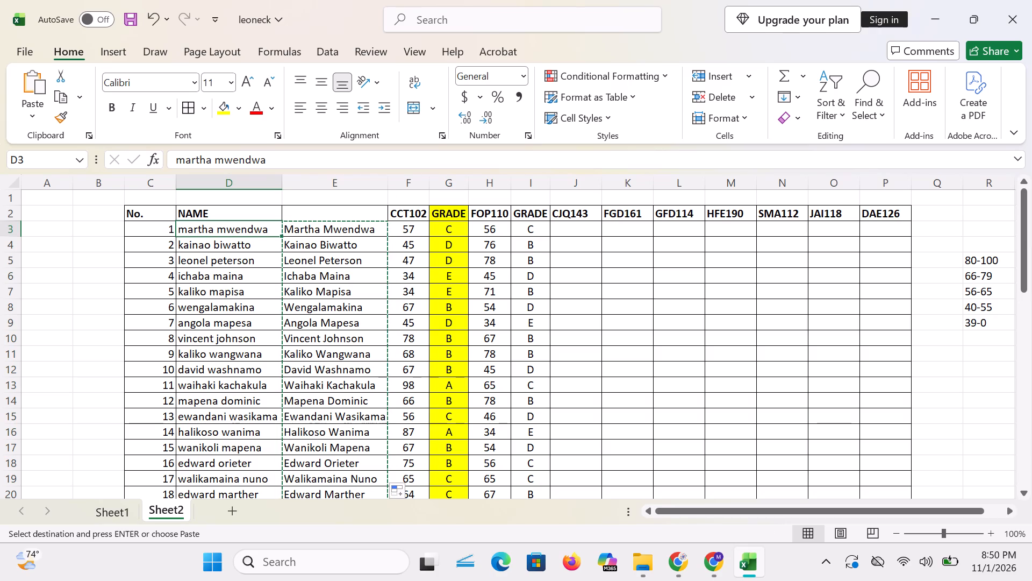
{"action": "right_click", "coordinate": [244, 229]}
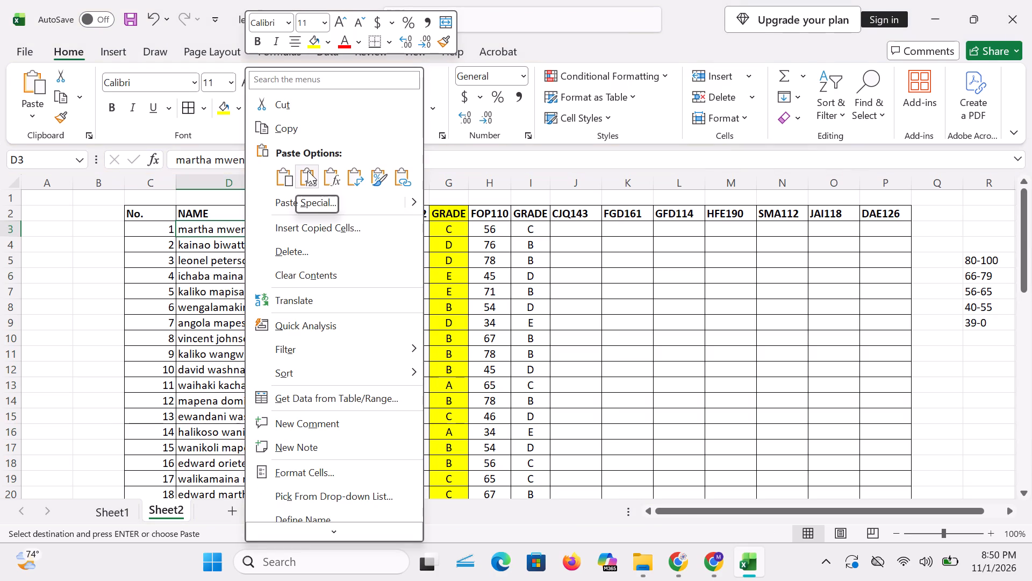
{"action": "left_click", "coordinate": [307, 171]}
Delete helper column E between the NAME and CCT102 columns.
{"action": "left_click", "coordinate": [335, 232]}
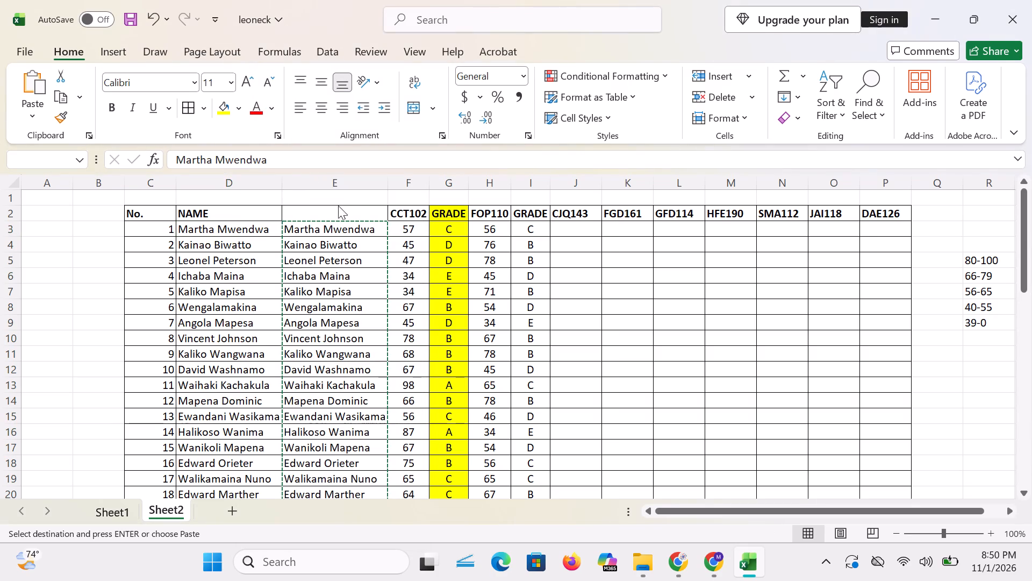
{"action": "left_click", "coordinate": [343, 186]}
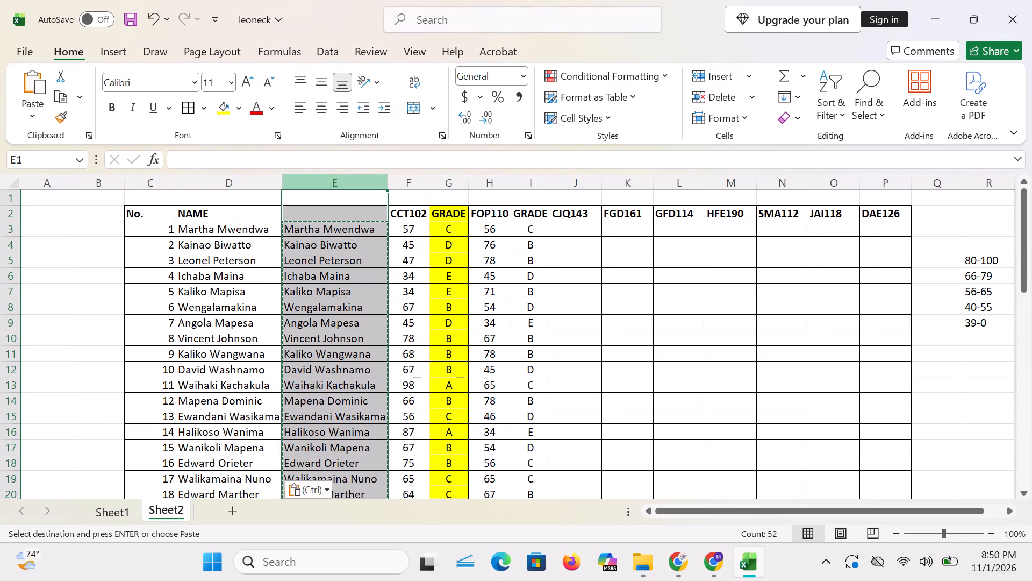
{"action": "right_click", "coordinate": [343, 186]}
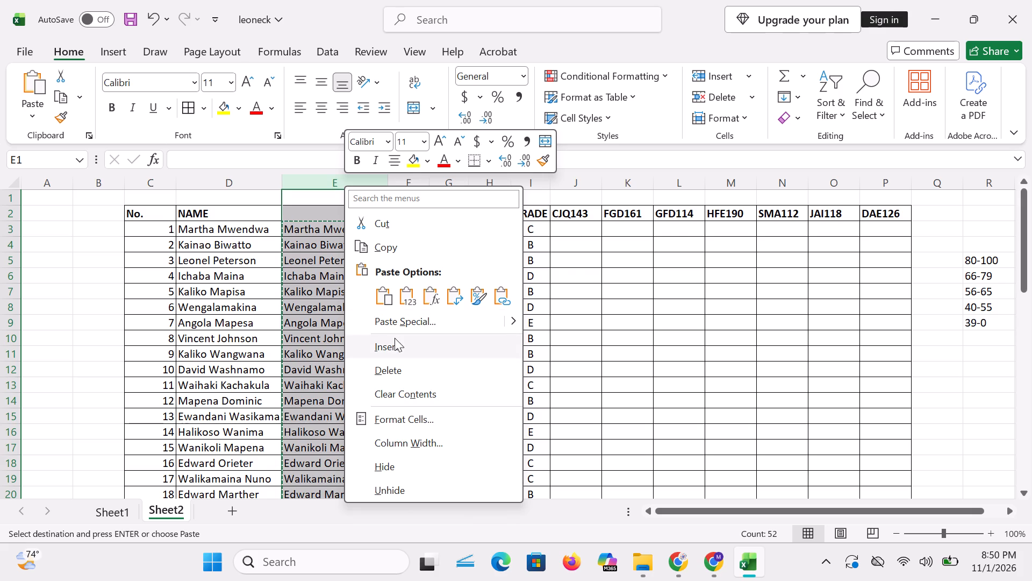
{"action": "left_click", "coordinate": [386, 368]}
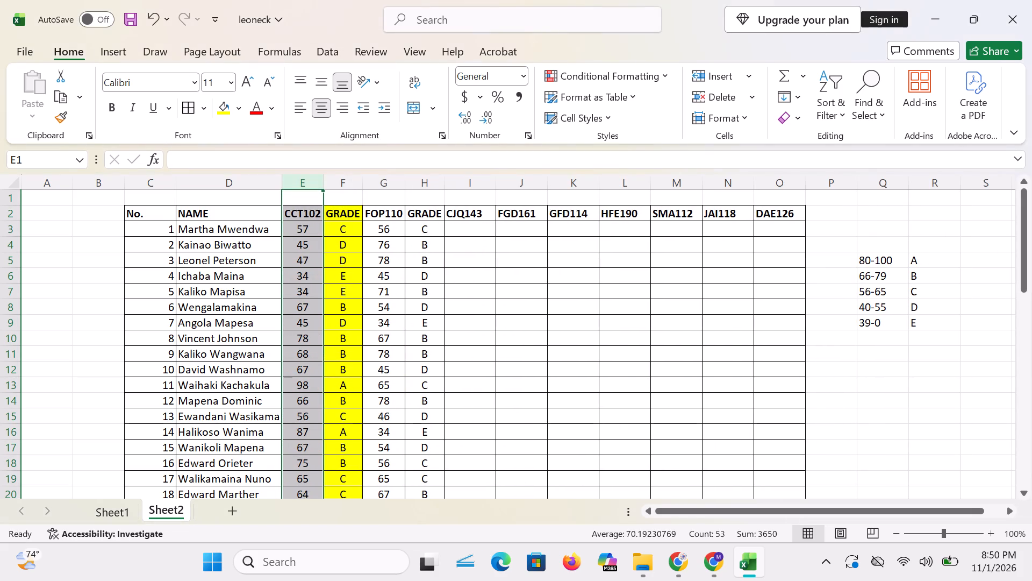
{"action": "left_click", "coordinate": [918, 371]}
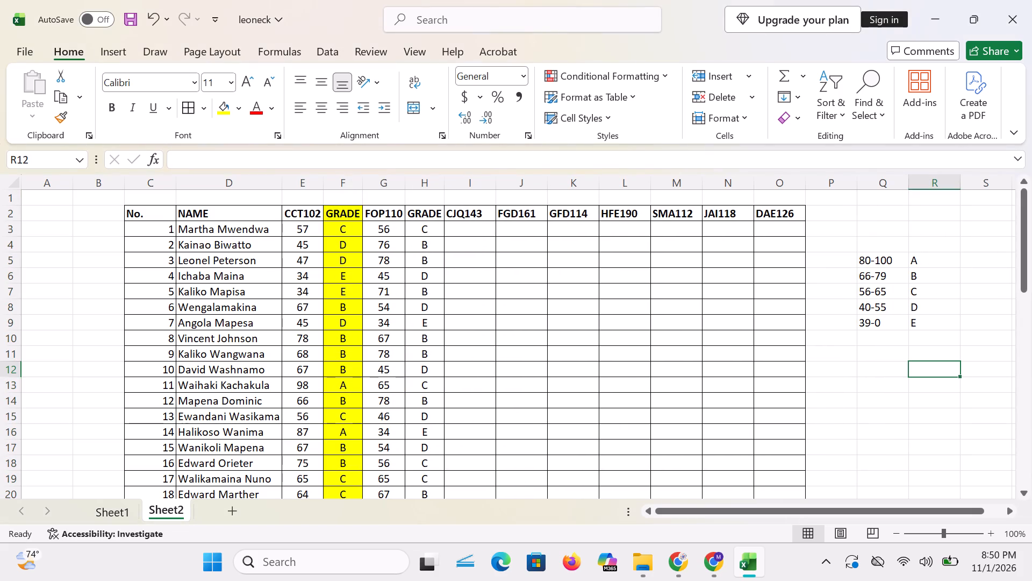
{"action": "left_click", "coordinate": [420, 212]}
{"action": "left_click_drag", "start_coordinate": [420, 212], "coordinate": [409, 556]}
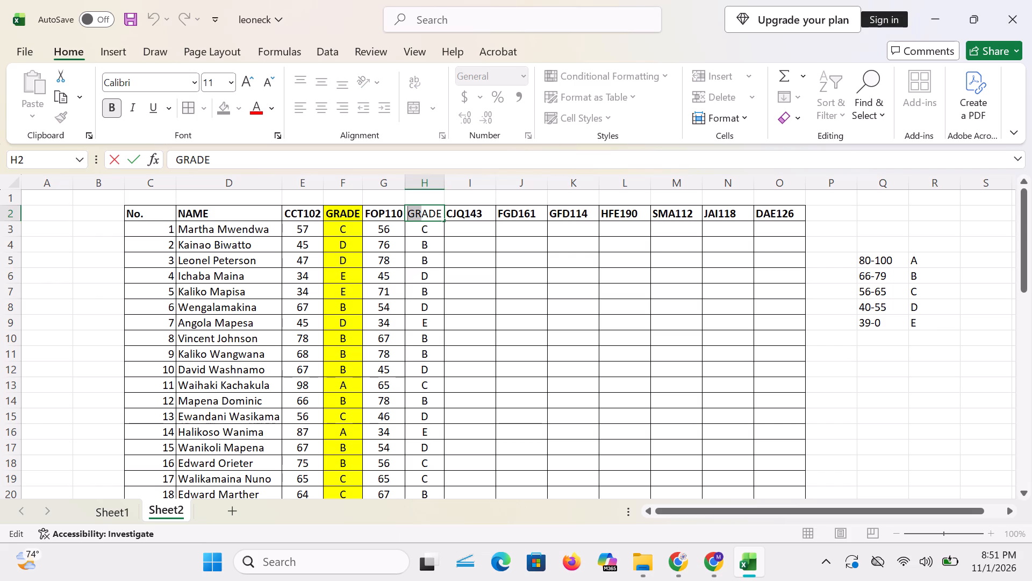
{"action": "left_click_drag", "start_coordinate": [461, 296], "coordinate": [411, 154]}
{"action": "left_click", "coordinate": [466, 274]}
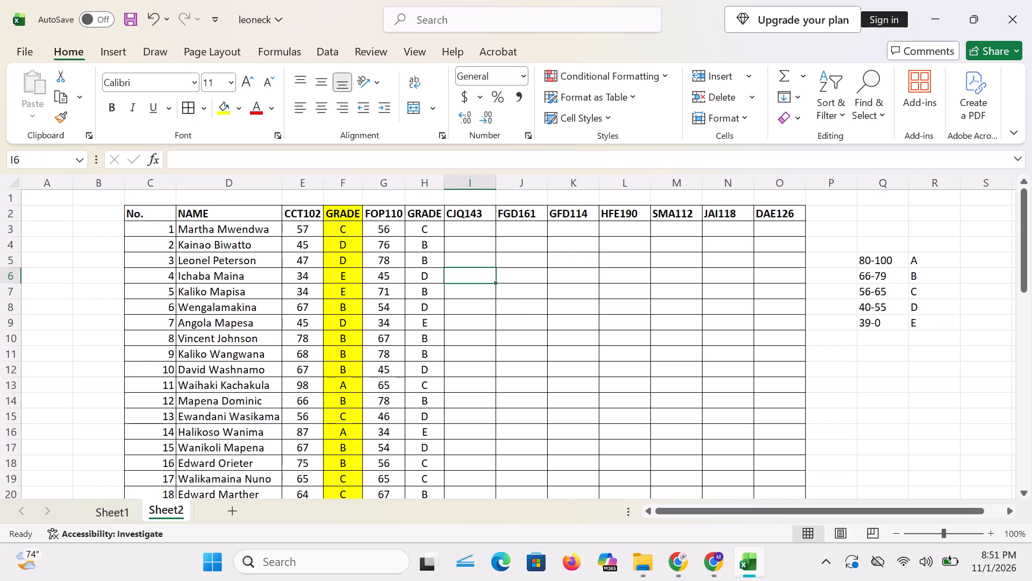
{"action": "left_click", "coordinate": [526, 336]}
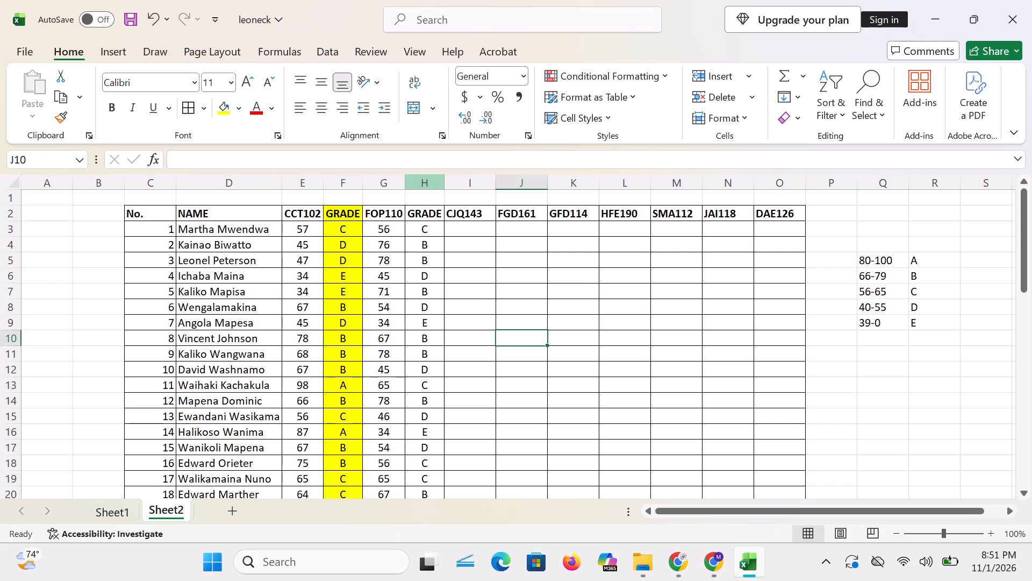
Fill the FOP110 GRADE column yellow from its header in H2 down to row 54.
{"action": "left_click", "coordinate": [425, 208]}
{"action": "left_click_drag", "start_coordinate": [425, 208], "coordinate": [460, 580]}
{"action": "scroll", "coordinate": [422, 215], "scroll_direction": "up", "scroll_amount": 1}
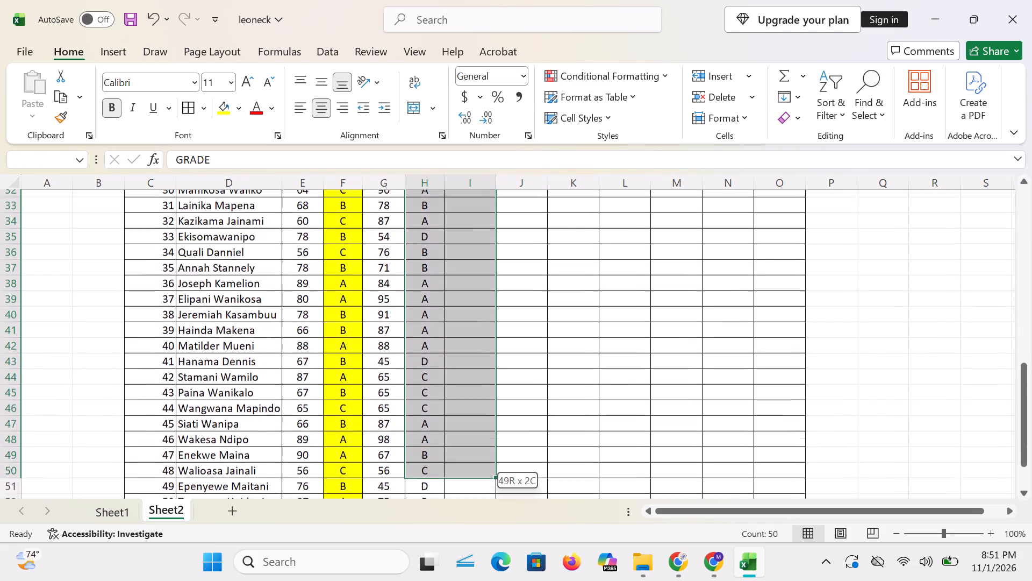
{"action": "scroll", "coordinate": [460, 580], "scroll_direction": "up", "scroll_amount": 1}
{"action": "left_click_drag", "start_coordinate": [460, 580], "coordinate": [426, 466]}
{"action": "scroll", "coordinate": [447, 580], "scroll_direction": "down", "scroll_amount": 1}
{"action": "scroll", "coordinate": [426, 466], "scroll_direction": "down", "scroll_amount": 1}
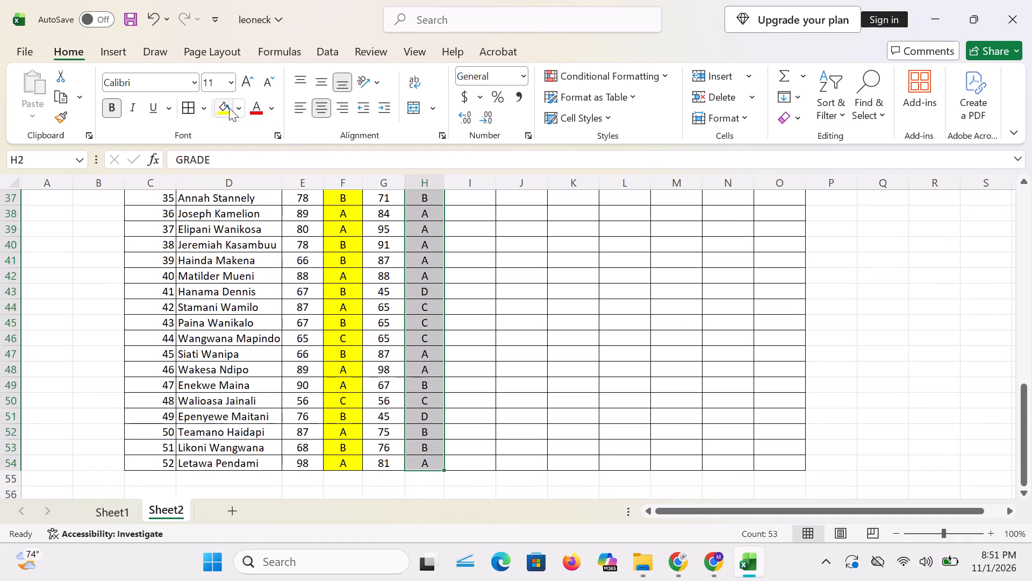
{"action": "left_click", "coordinate": [221, 104]}
{"action": "scroll", "coordinate": [540, 264], "scroll_direction": "right", "scroll_amount": 1}
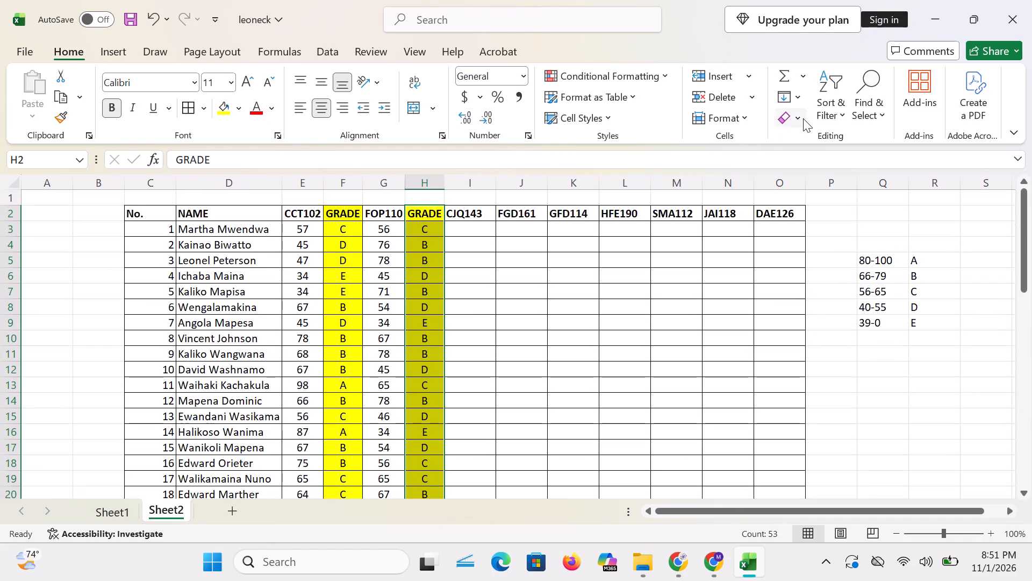
{"action": "scroll", "coordinate": [799, 117], "scroll_direction": "down", "scroll_amount": 1}
Save the workbook.
{"action": "key", "text": "ctrl+s"}
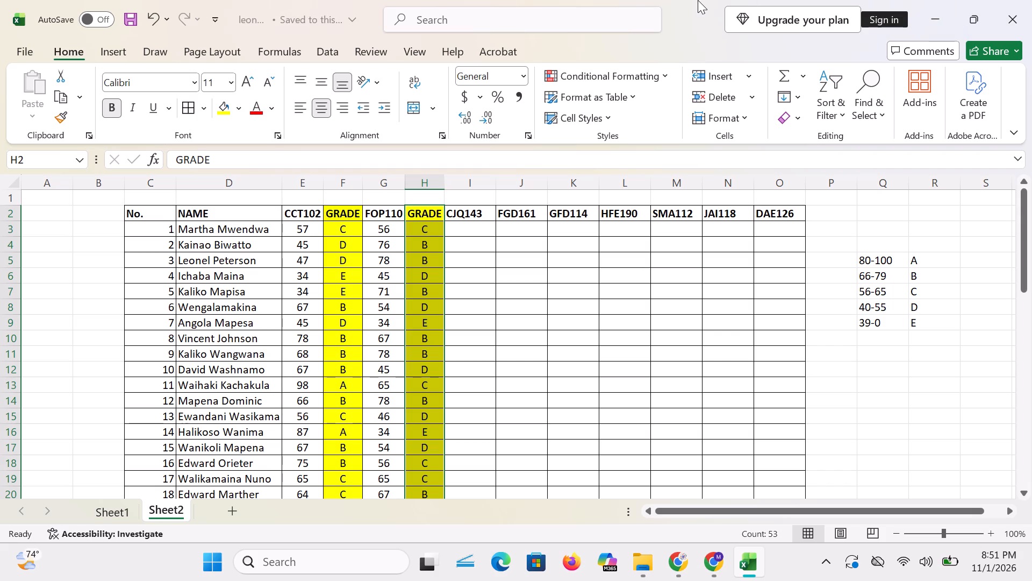
{"action": "left_click", "coordinate": [647, 315]}
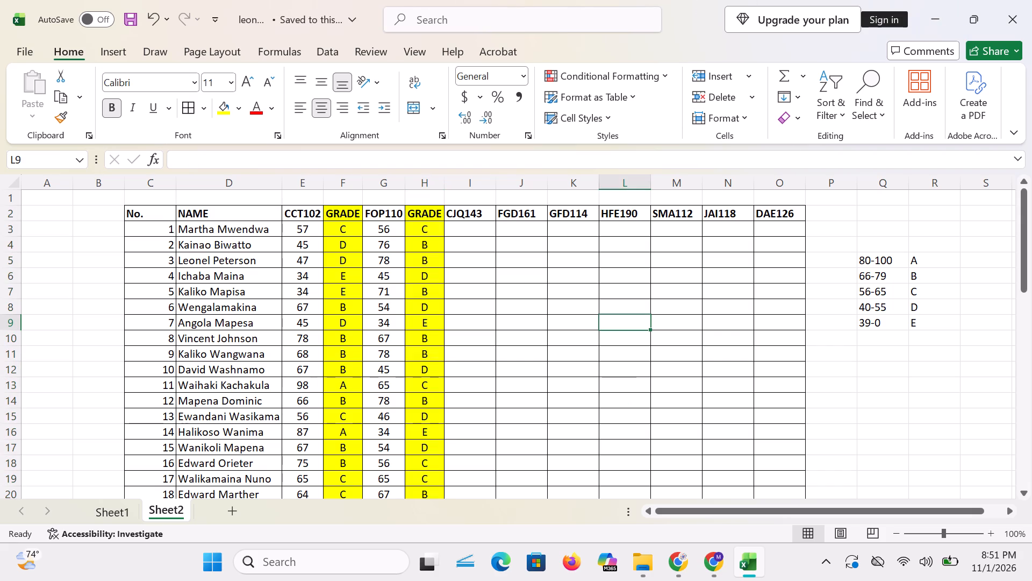
{"action": "left_click", "coordinate": [126, 14]}
Minimize the workbook window and launch Kuro from the desktop.
{"action": "left_click", "coordinate": [940, 23]}
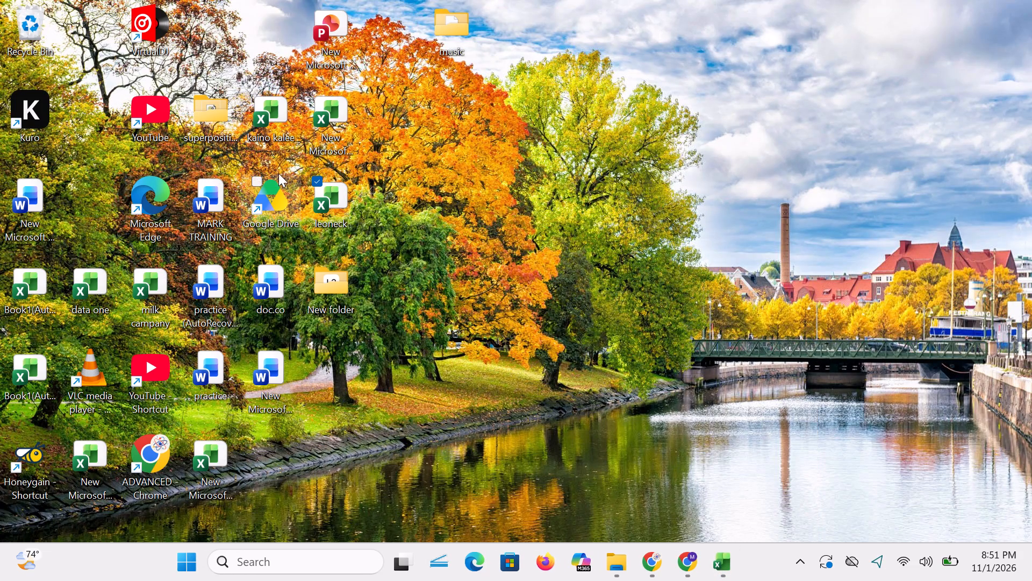
{"action": "left_click", "coordinate": [37, 110]}
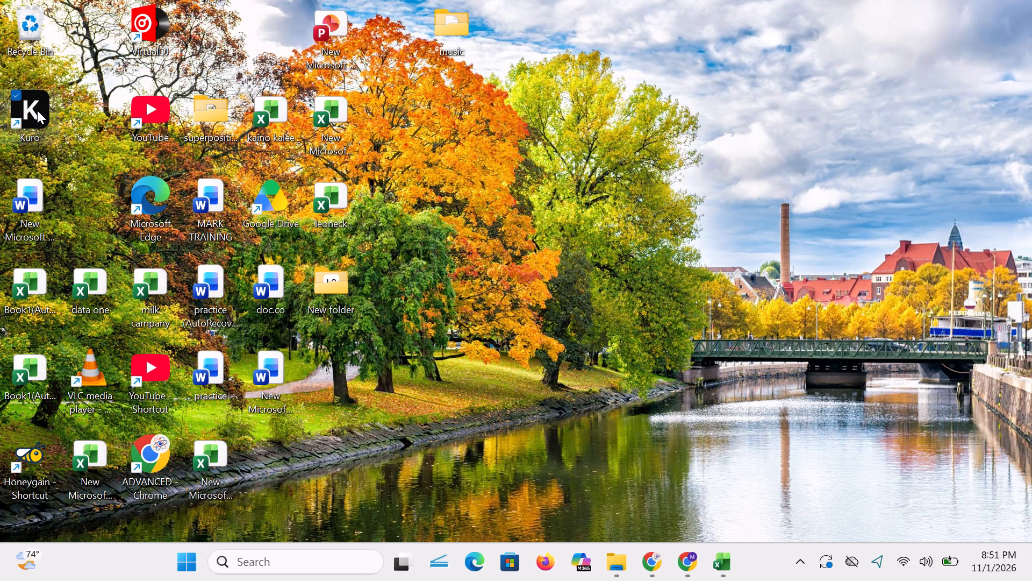
{"action": "double_click", "coordinate": [37, 110]}
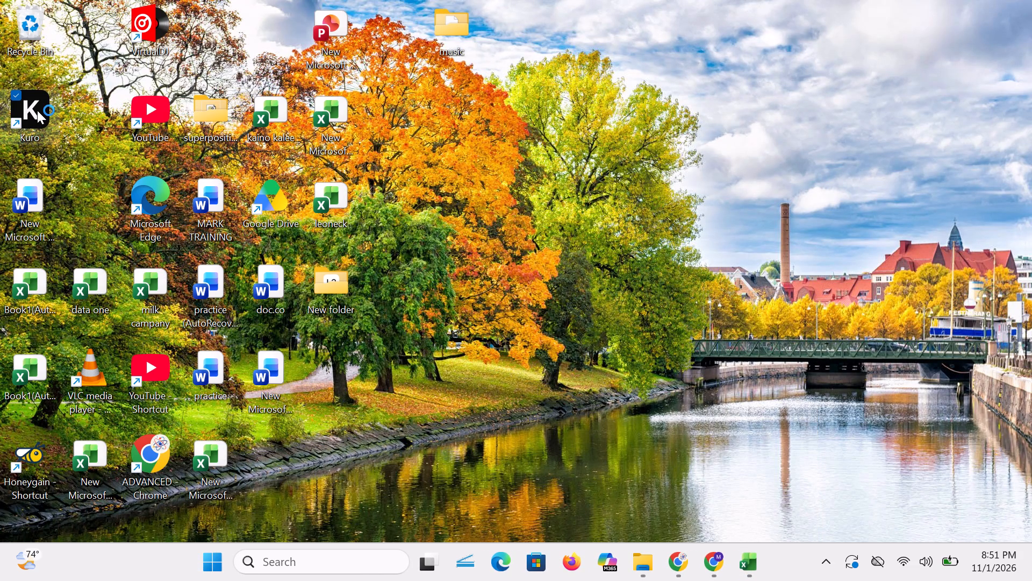